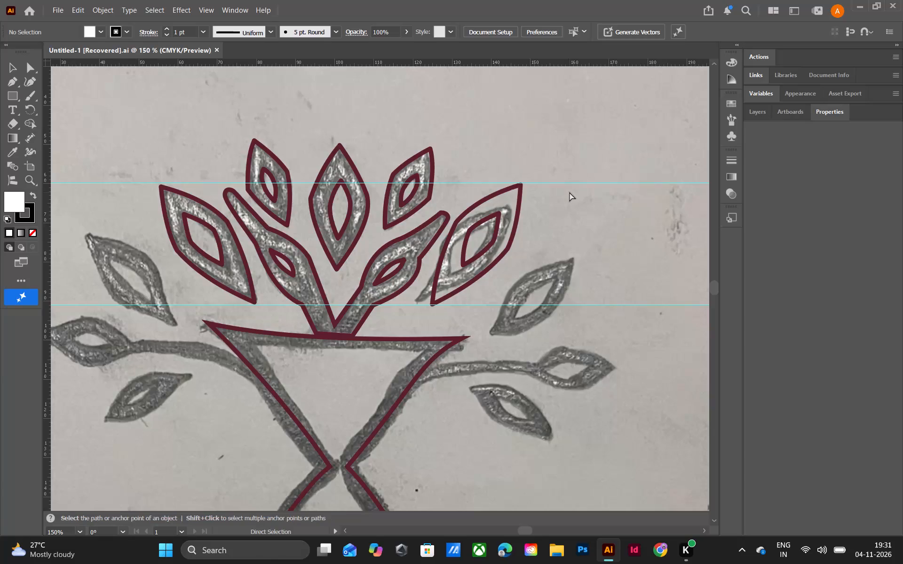
Trace the outer outline of the untraced upper-left leaf with the Pen tool as a closed straight-segment path.
scroll(522, 238, "up", 11, "ctrl")
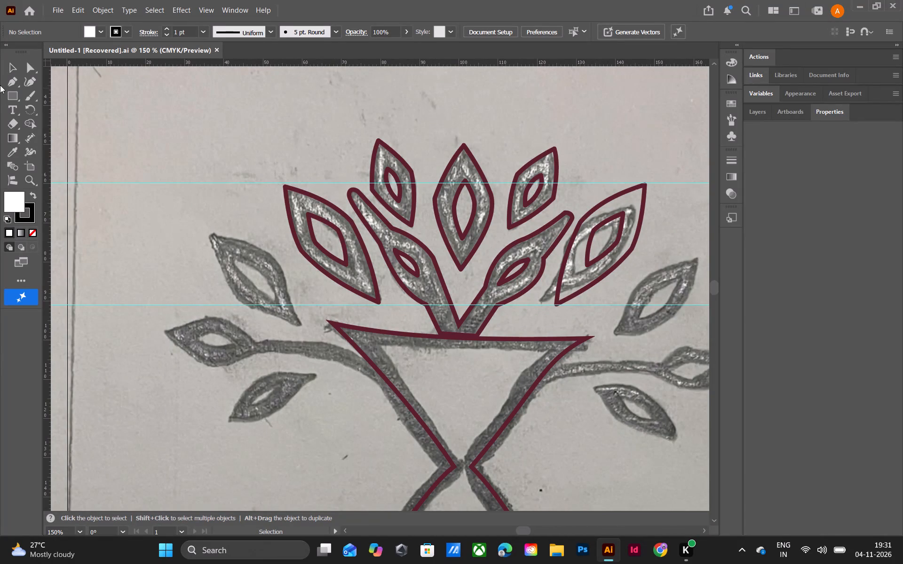
left_click(8, 78)
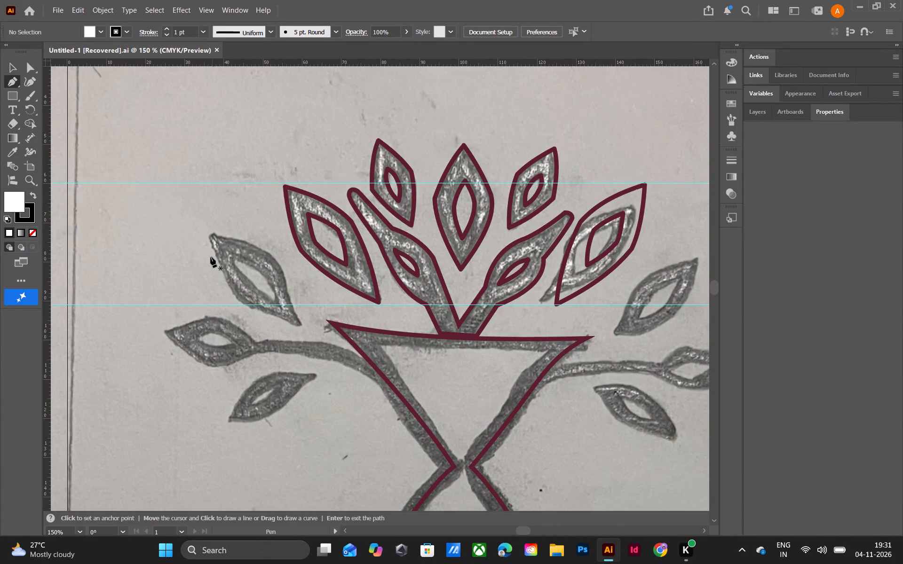
key("ctrl+equal")
key("ctrl+equal")
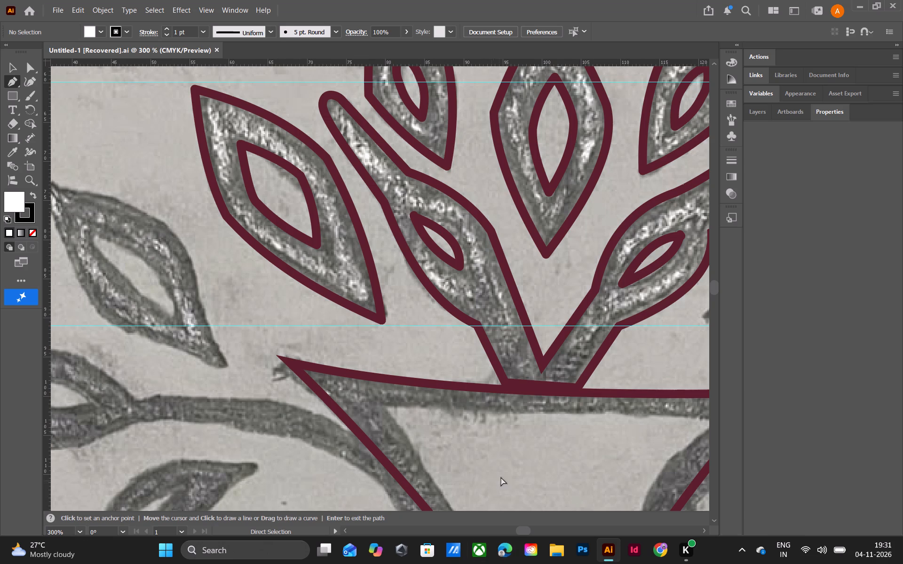
scroll(507, 461, "up", 9, "ctrl")
scroll(497, 371, "up", 2, "ctrl")
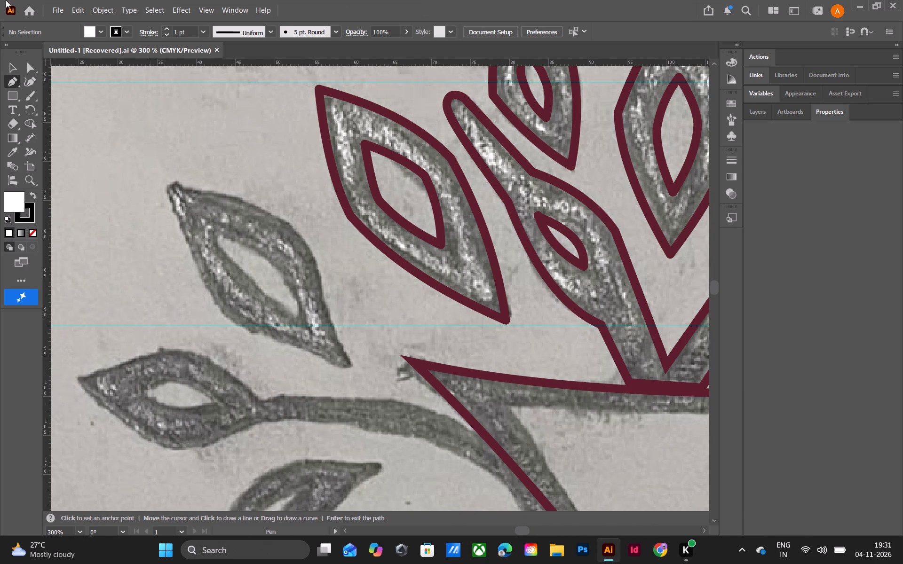
left_click(165, 188)
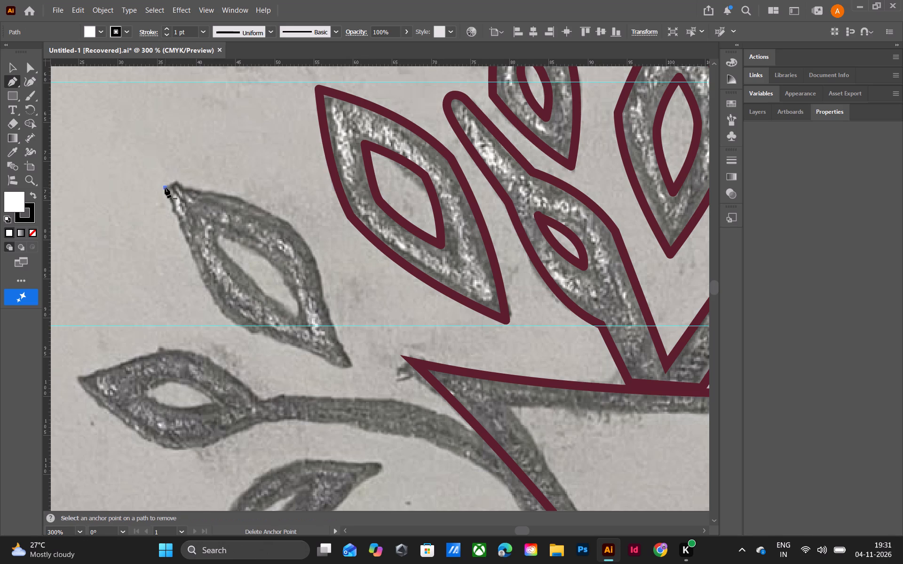
left_click(220, 309)
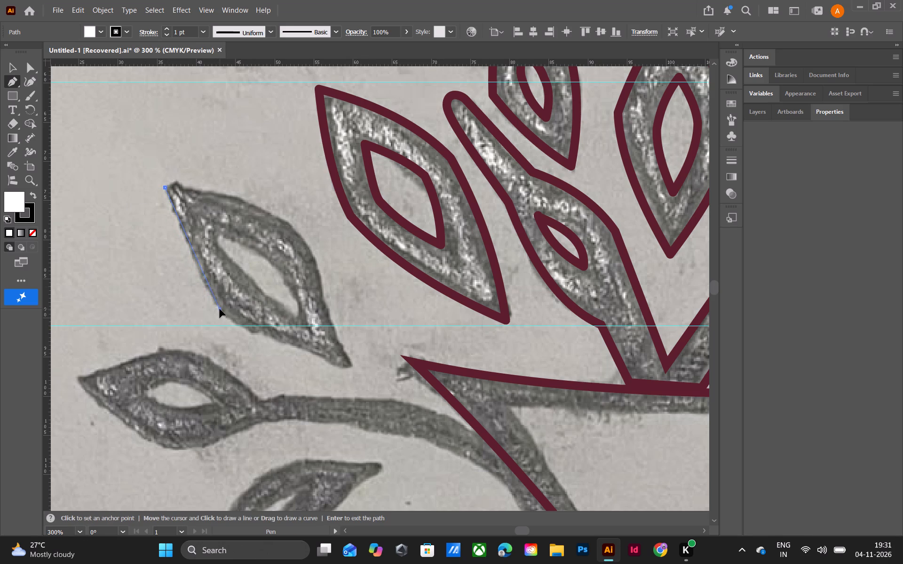
left_click(254, 333)
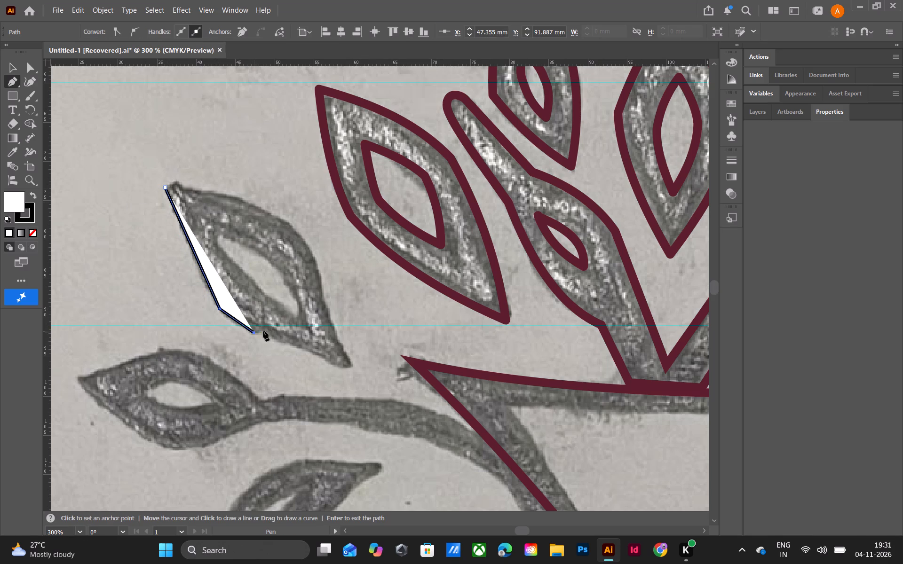
left_click(338, 365)
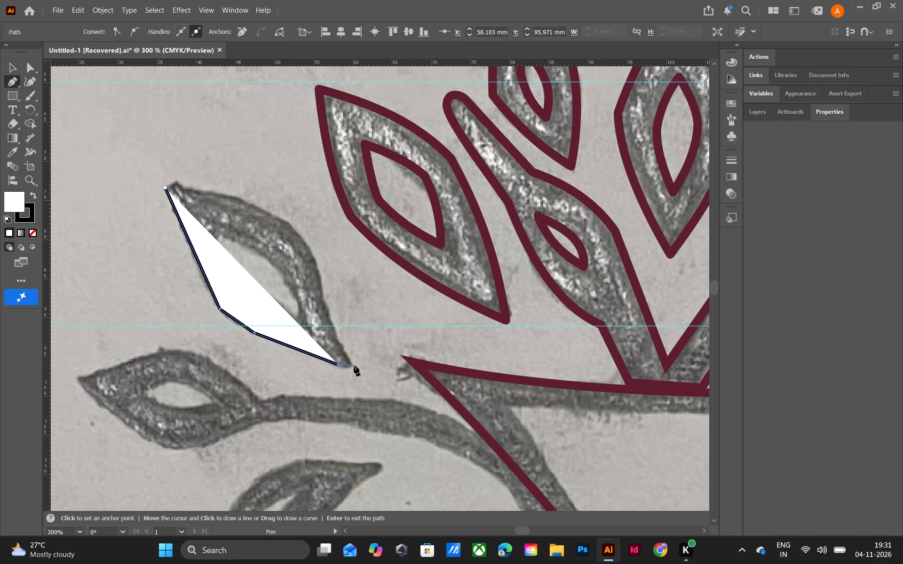
left_click(352, 365)
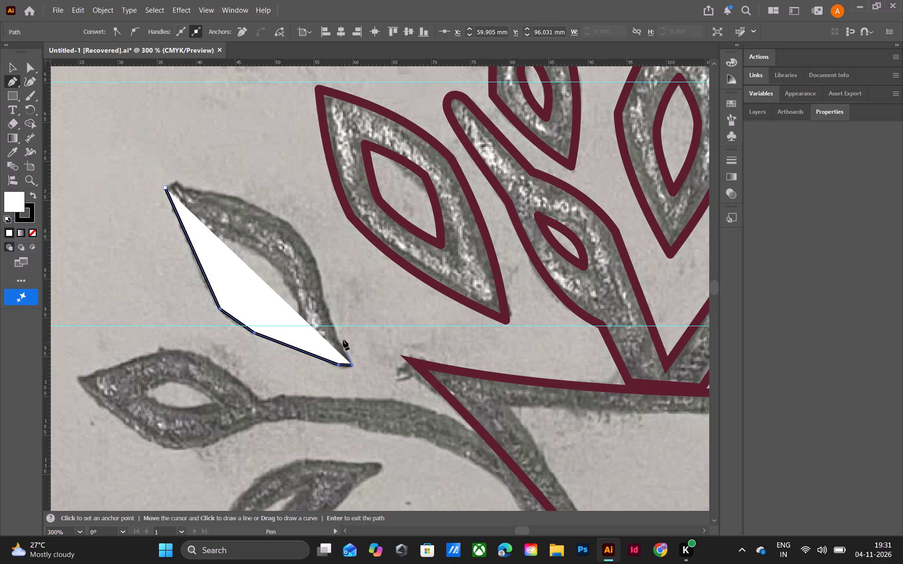
left_click(332, 326)
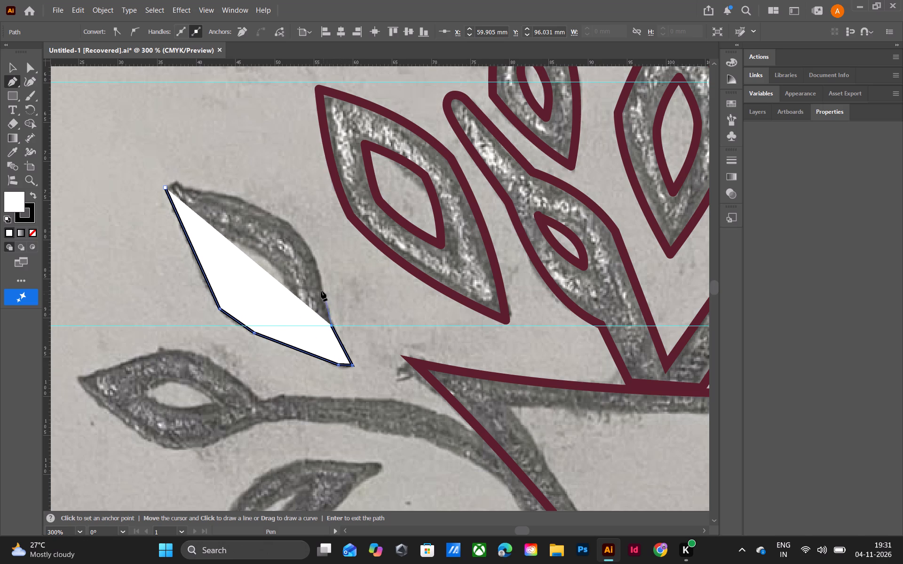
left_click(323, 284)
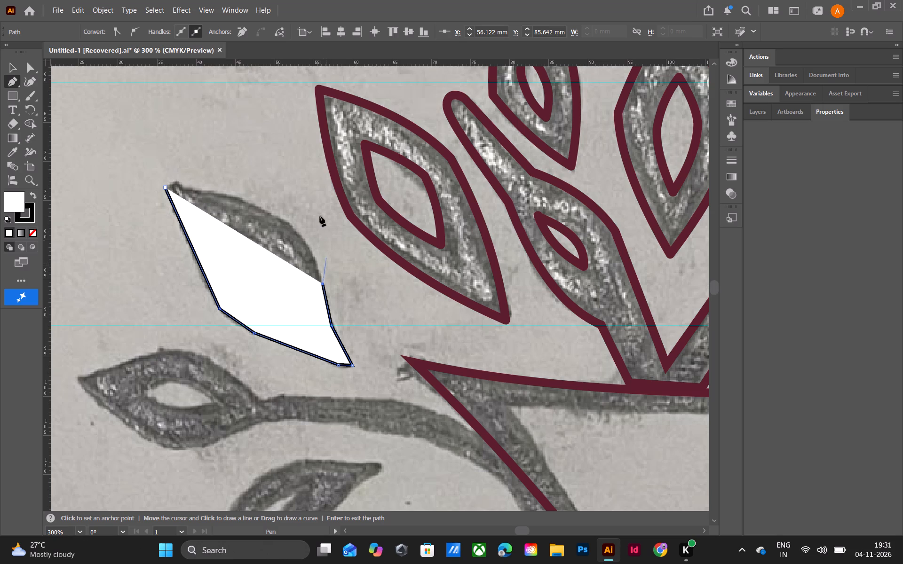
left_click(300, 230)
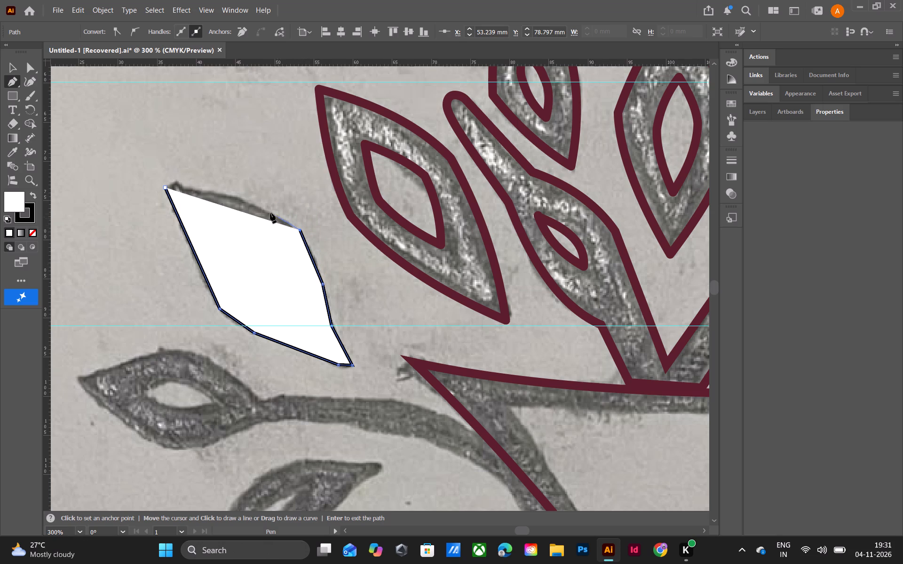
left_click(248, 203)
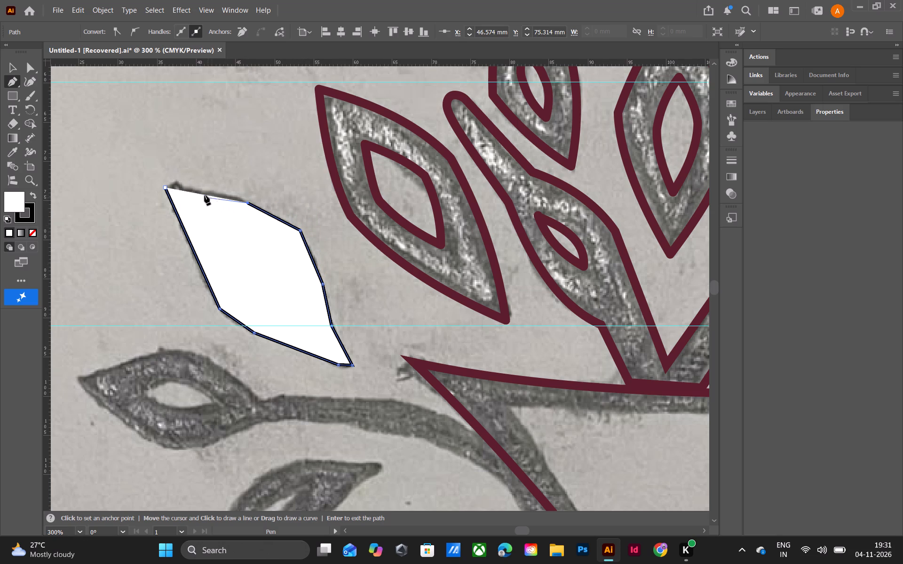
left_click(187, 187)
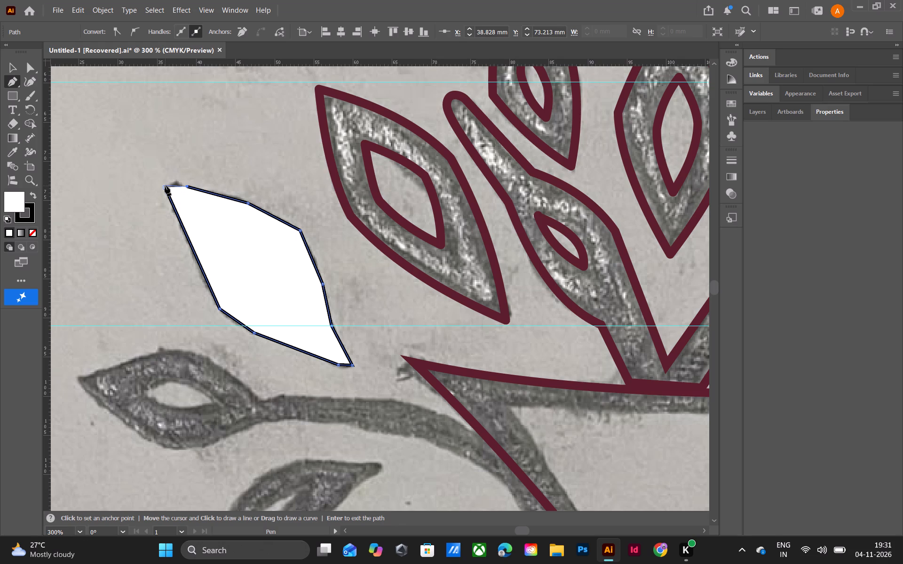
left_click(165, 186)
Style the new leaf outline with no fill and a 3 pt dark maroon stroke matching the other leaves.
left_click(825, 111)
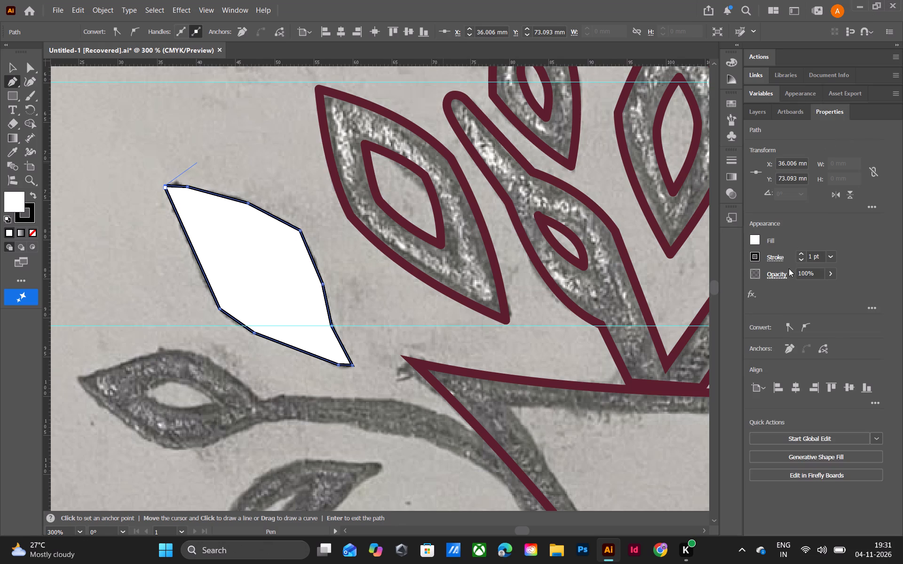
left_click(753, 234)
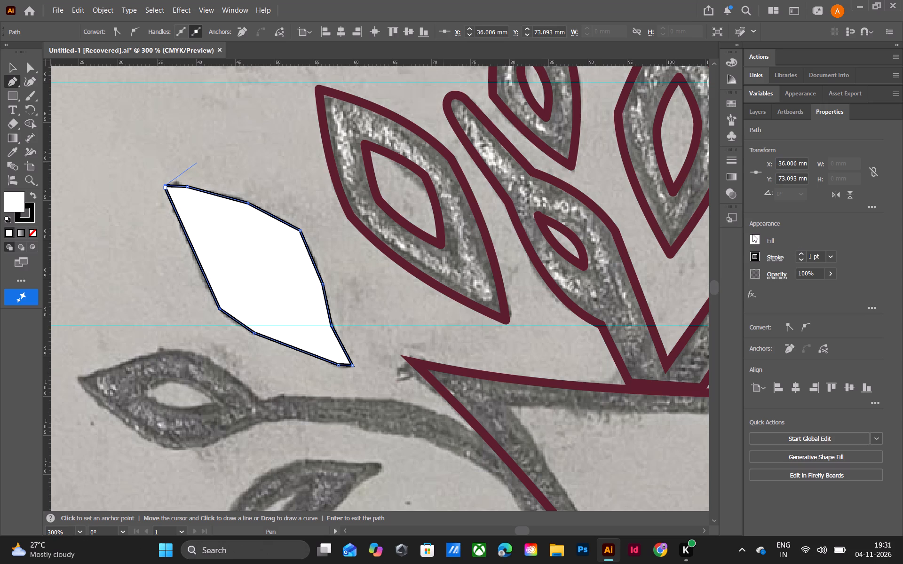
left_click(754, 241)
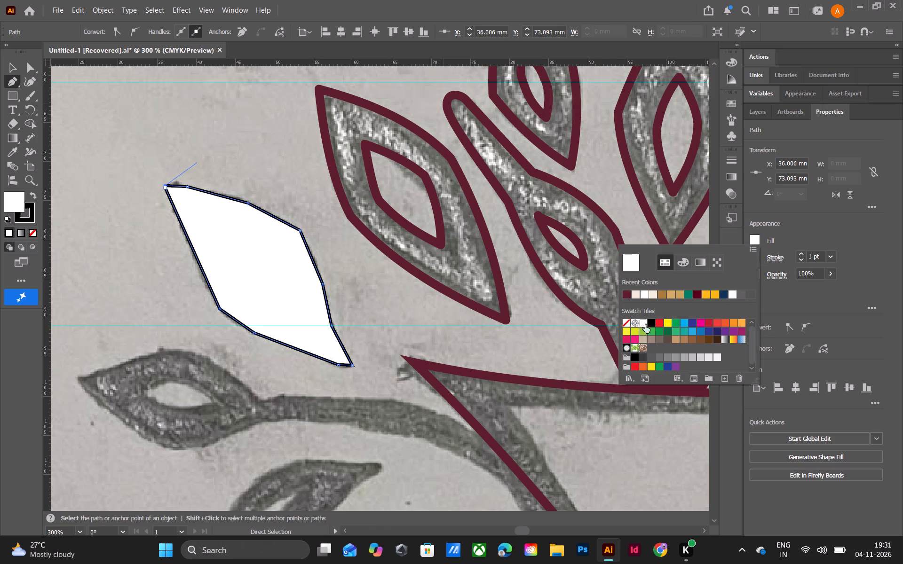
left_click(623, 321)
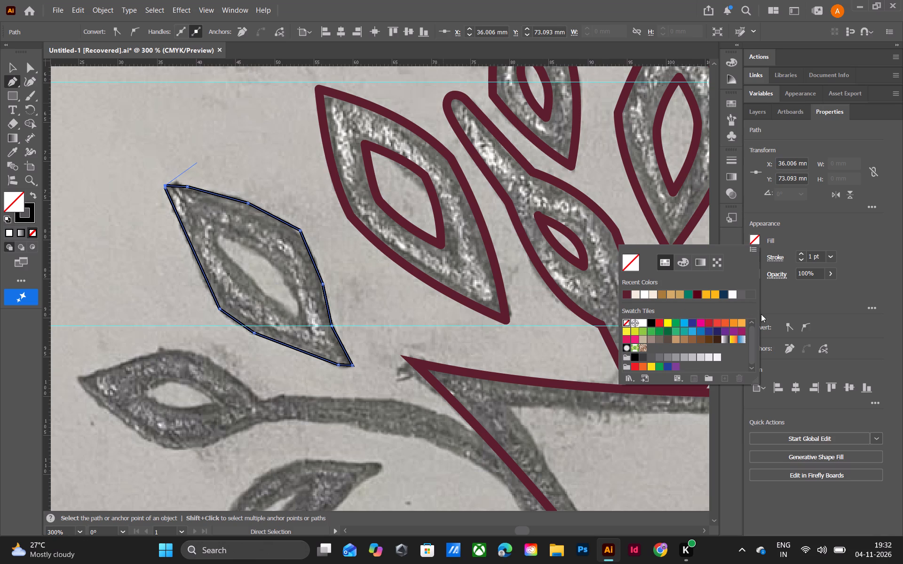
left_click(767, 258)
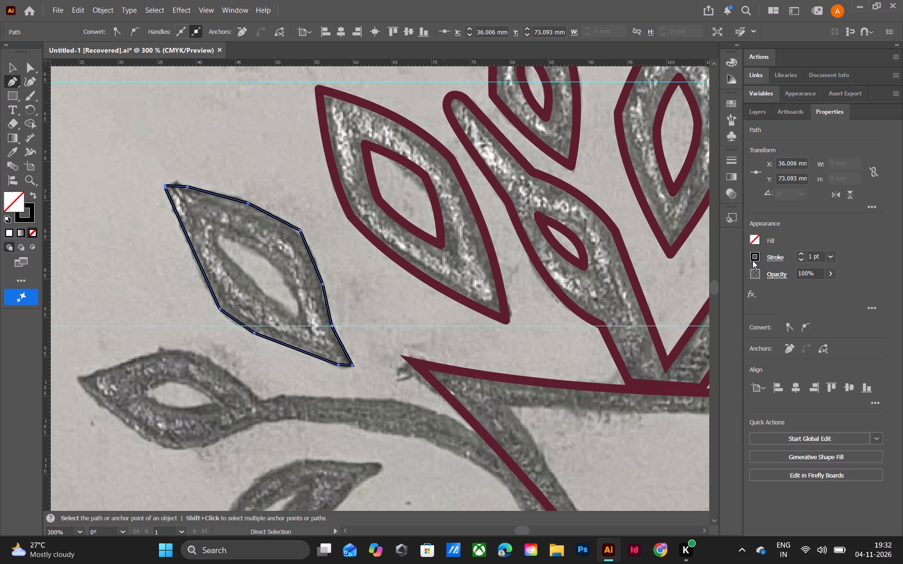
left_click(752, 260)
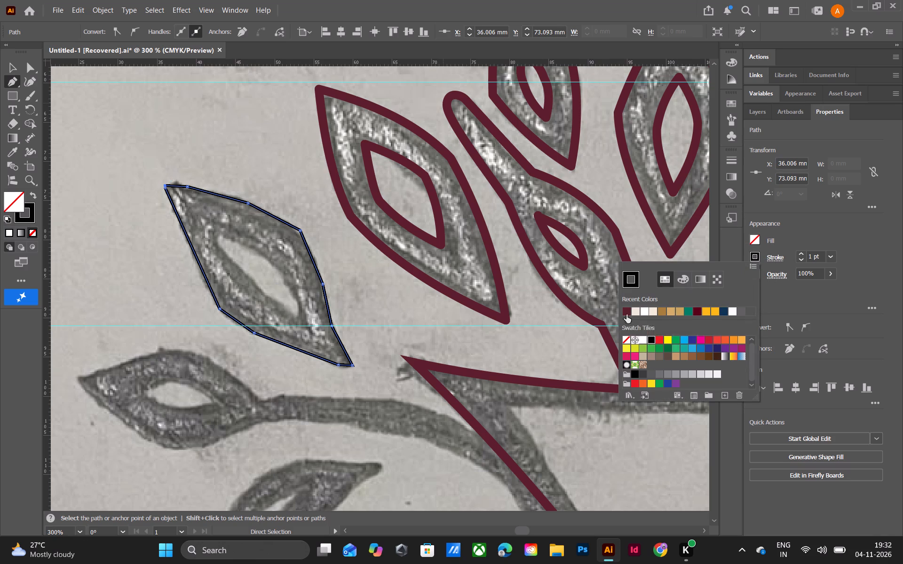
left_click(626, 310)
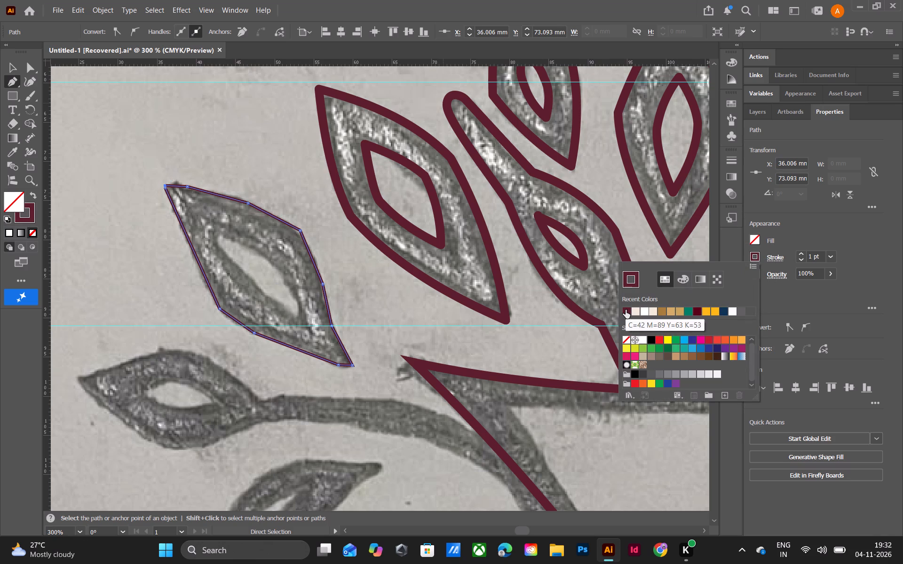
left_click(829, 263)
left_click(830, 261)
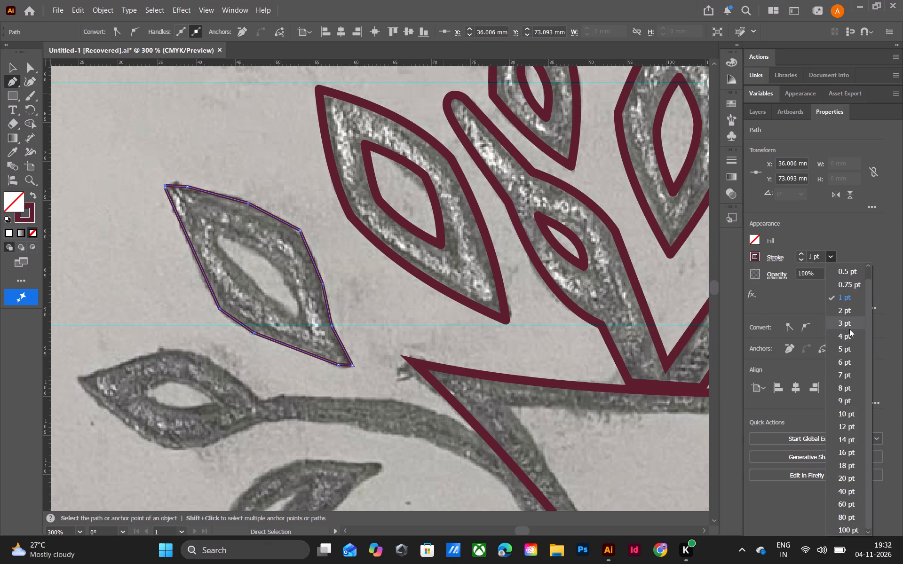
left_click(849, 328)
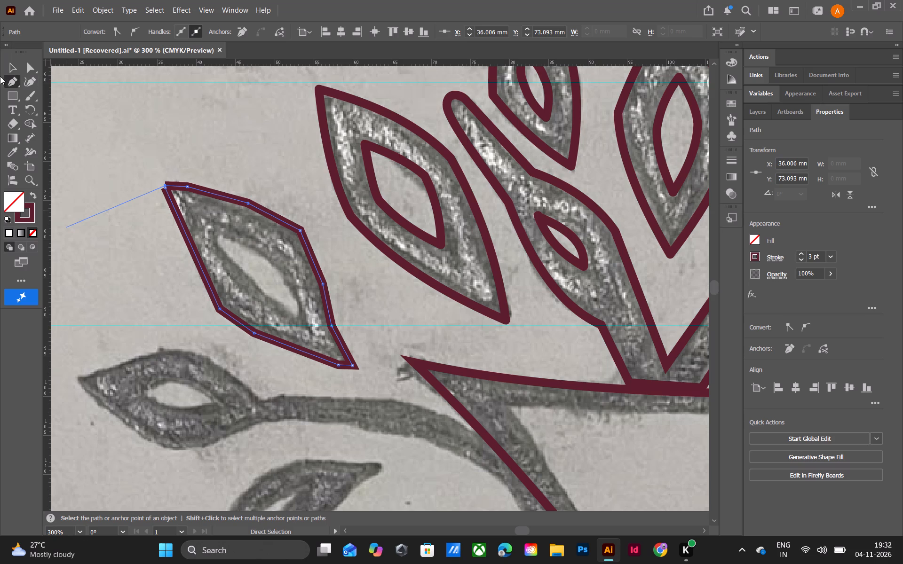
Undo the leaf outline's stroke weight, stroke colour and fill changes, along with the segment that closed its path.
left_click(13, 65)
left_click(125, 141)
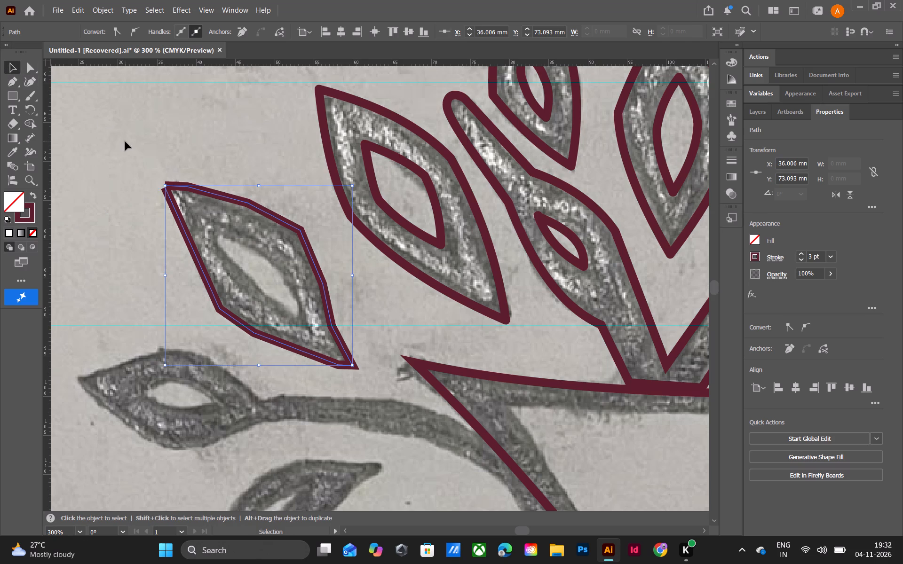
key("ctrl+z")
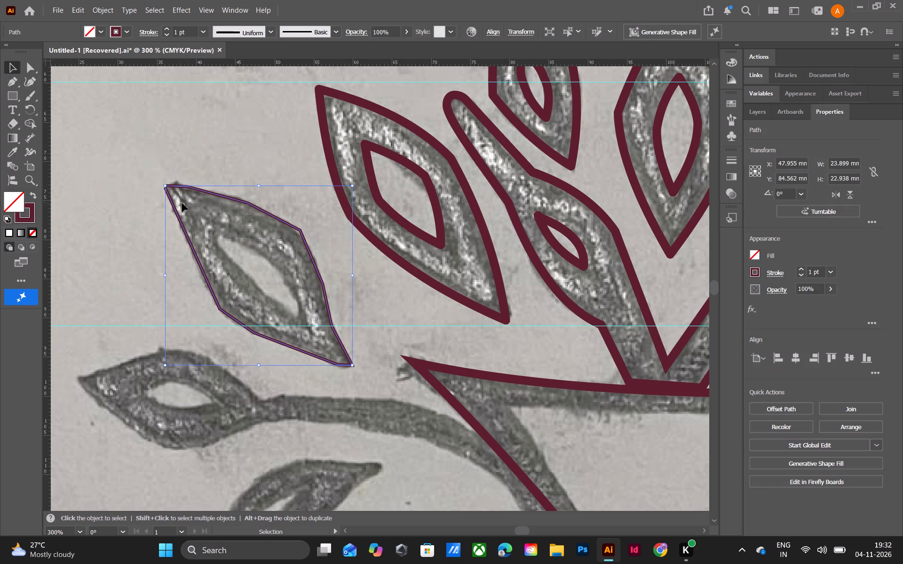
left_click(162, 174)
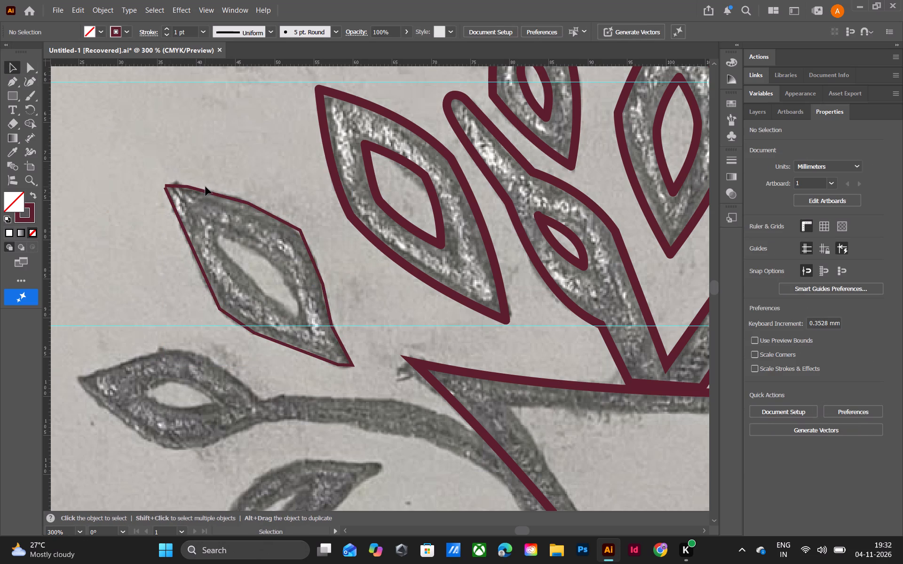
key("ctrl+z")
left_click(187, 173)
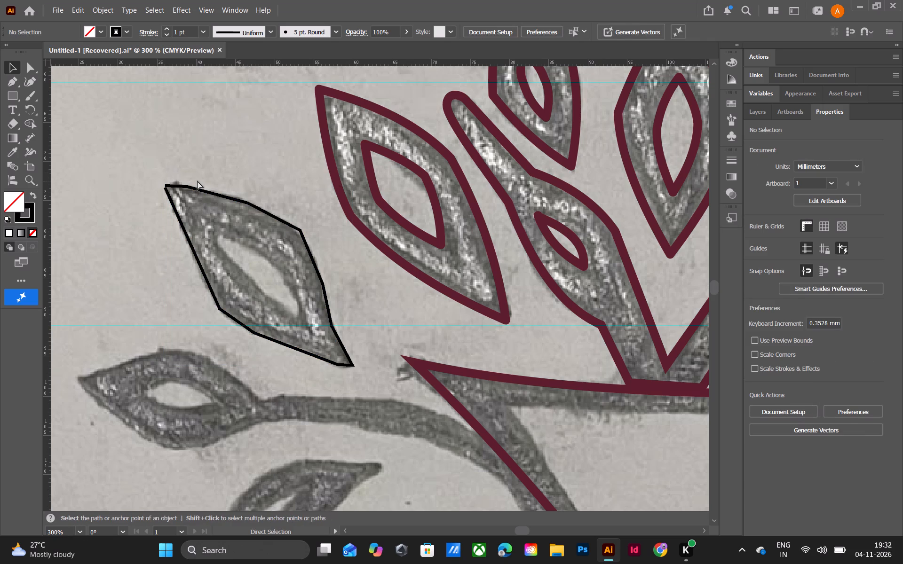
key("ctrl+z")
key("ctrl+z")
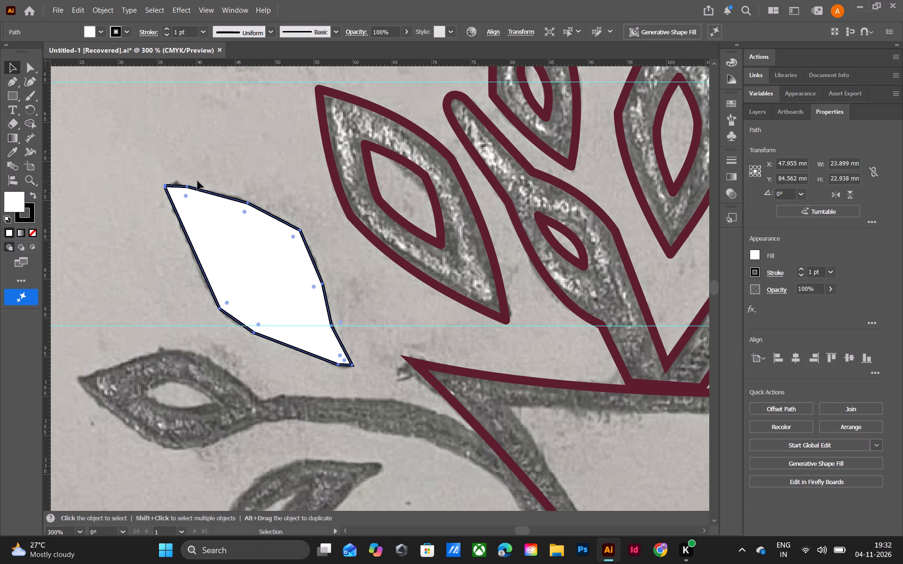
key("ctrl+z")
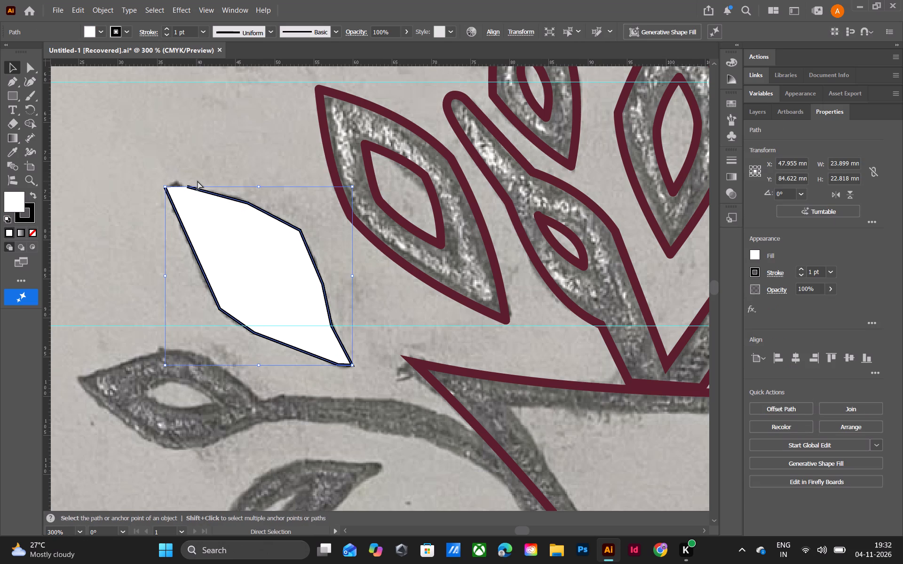
Continue the open leaf path from its upper end with the Pen tool and close it at the leaf's pointed tip.
key("ctrl+equal")
key("ctrl+equal")
key("ctrl+equal")
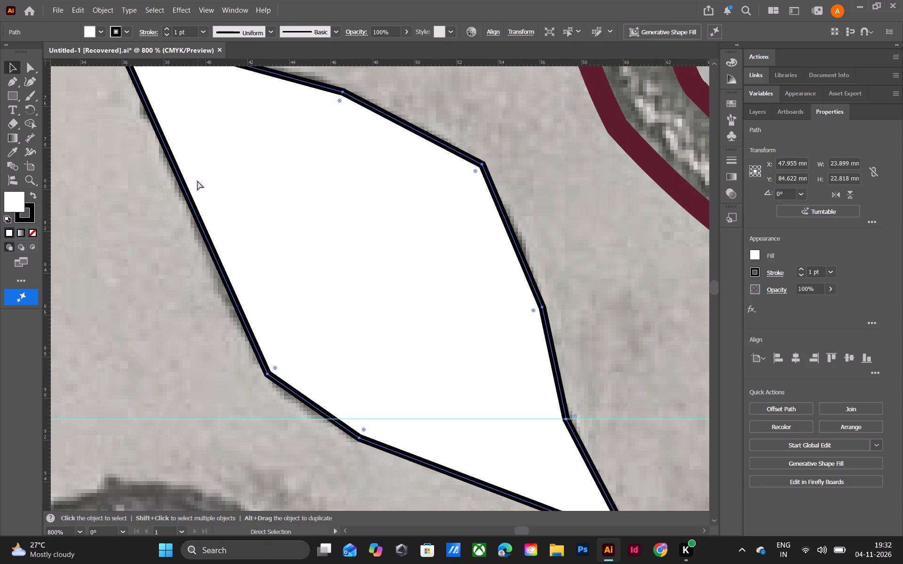
scroll(208, 178, "up", 20, "ctrl")
scroll(208, 178, "up", 3, "ctrl")
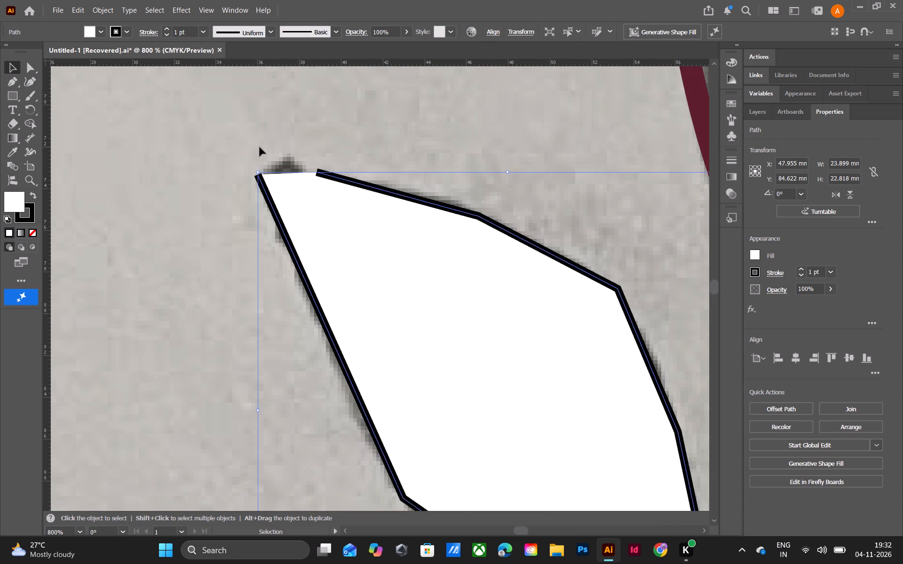
scroll(260, 147, "up", 5, "ctrl")
left_click(10, 83)
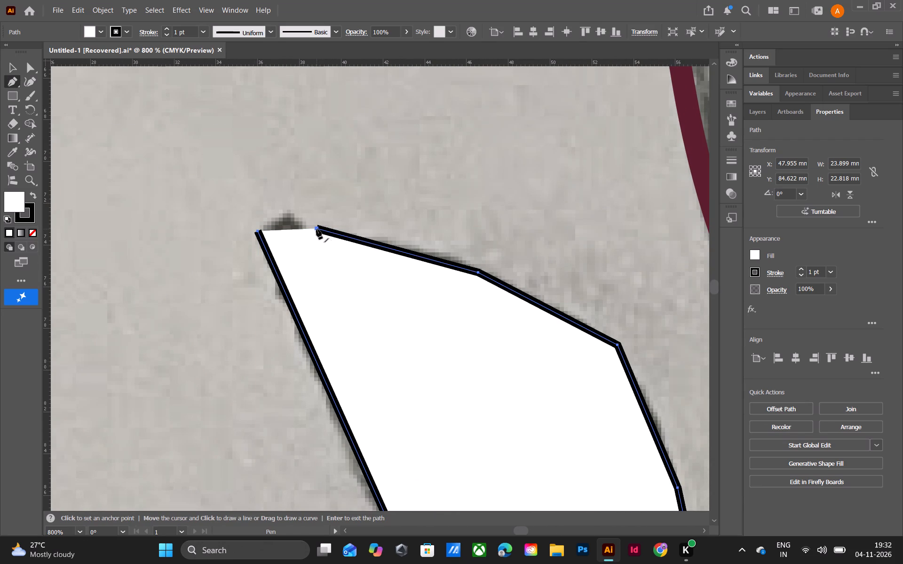
left_click_drag(317, 229, 296, 228)
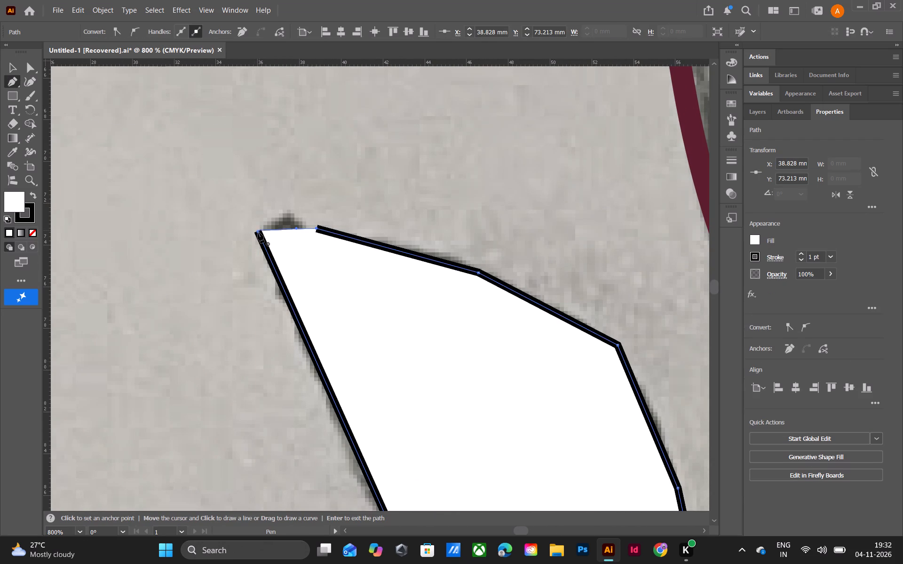
left_click(258, 232)
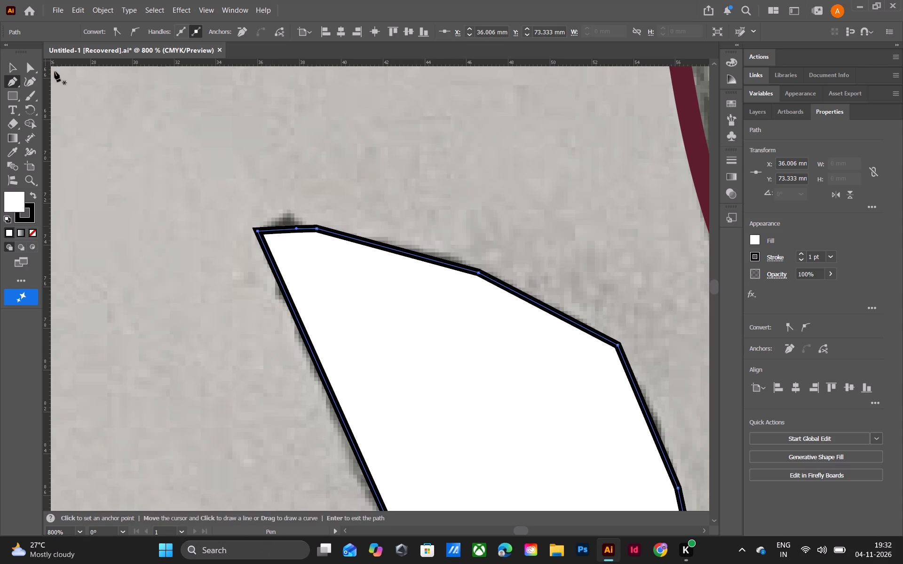
Style the upper-left leaf's closed outline with no fill and a 3 pt dark maroon stroke.
left_click(8, 68)
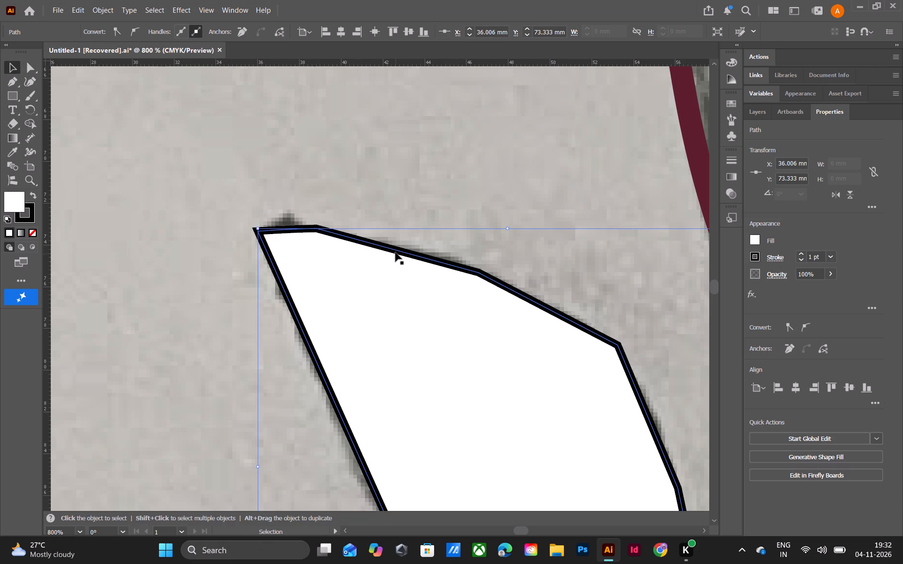
left_click(396, 251)
left_click(755, 255)
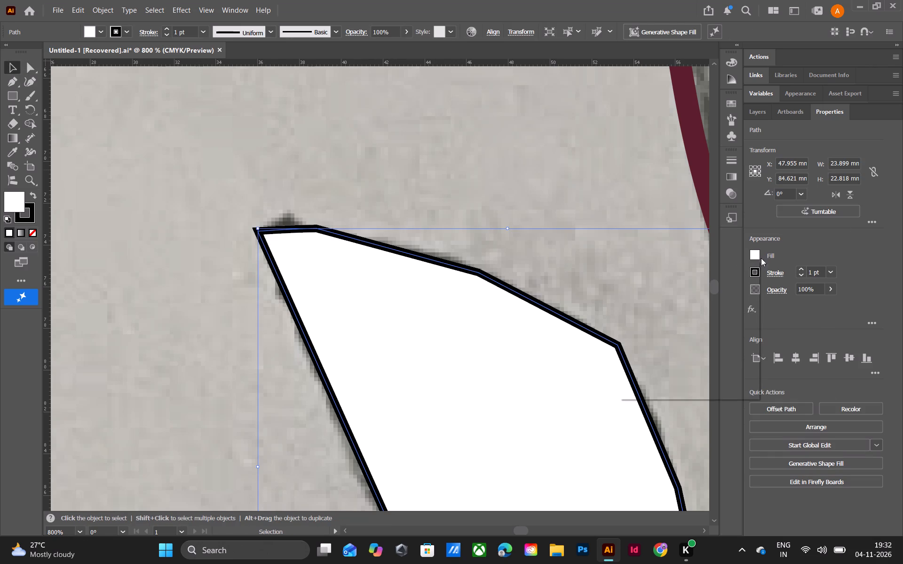
left_click(623, 340)
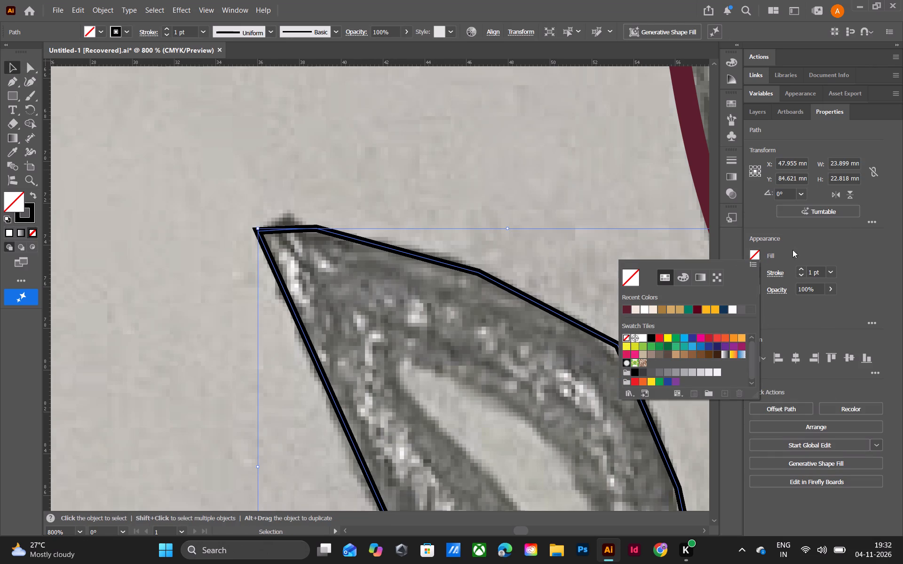
left_click(776, 273)
left_click(756, 275)
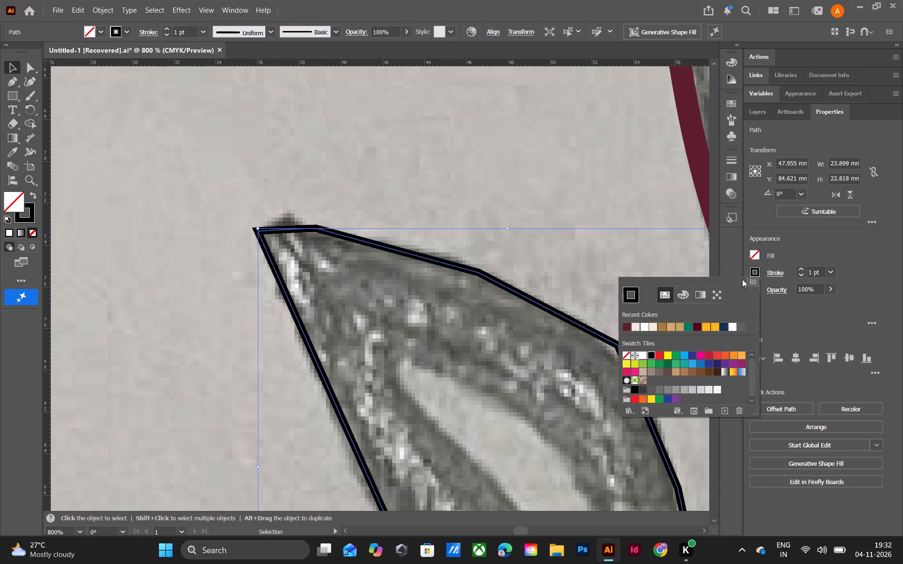
left_click(625, 327)
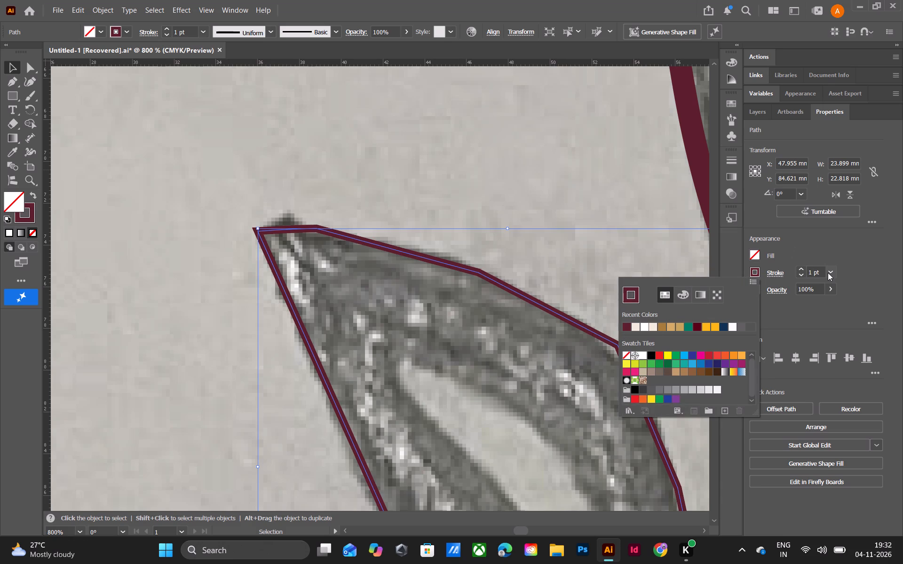
left_click(828, 273)
left_click(834, 271)
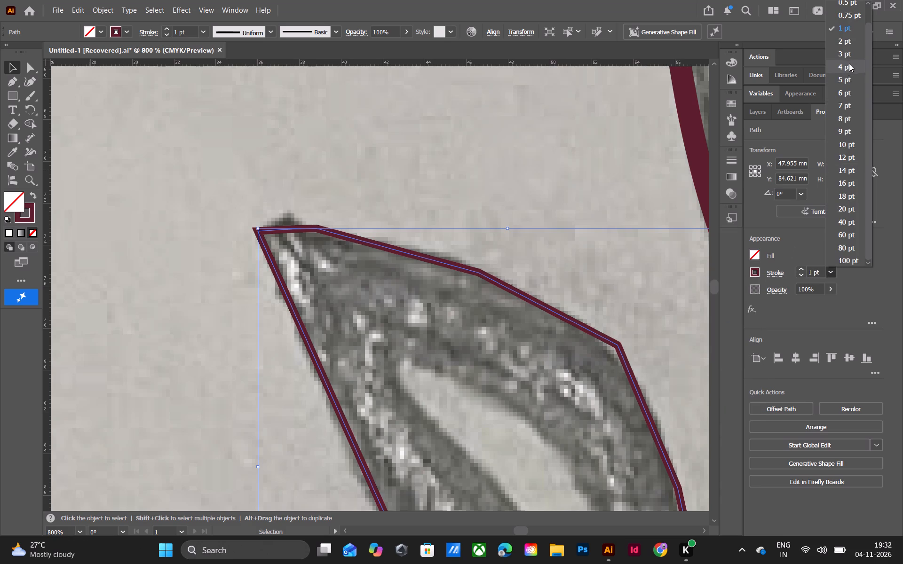
left_click(848, 56)
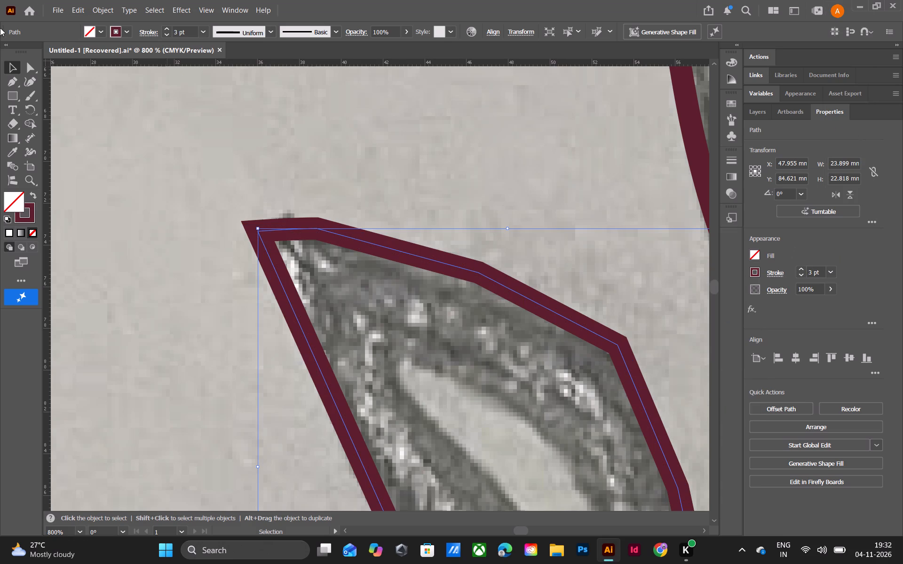
left_click(92, 89)
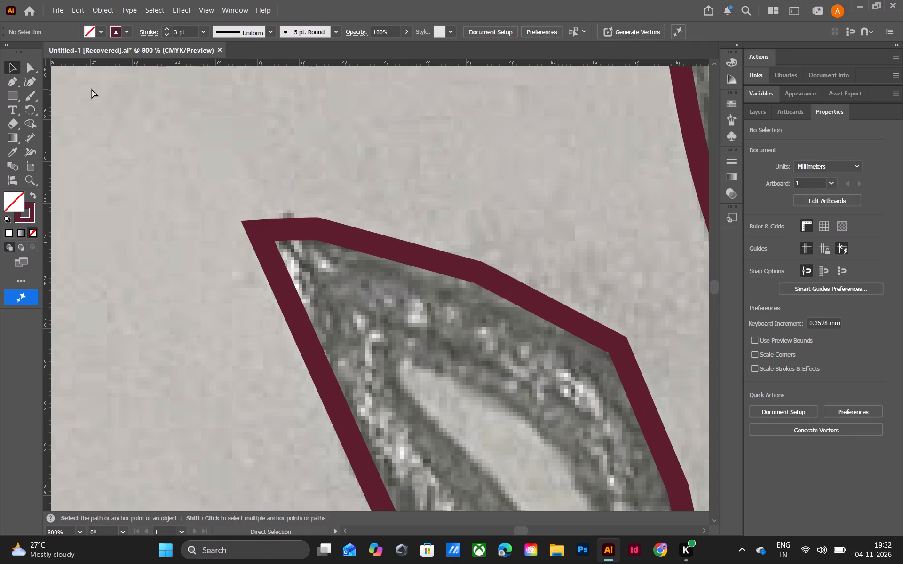
Give the upper-left leaf outline's stroke a round cap and round corner joins.
key("ctrl+minus")
key("ctrl+minus")
key("ctrl+minus")
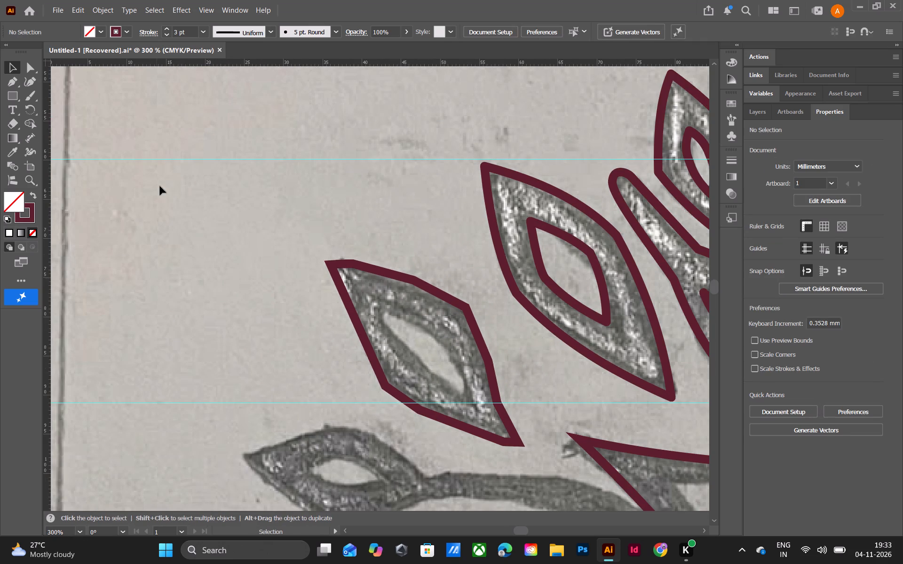
left_click(371, 266)
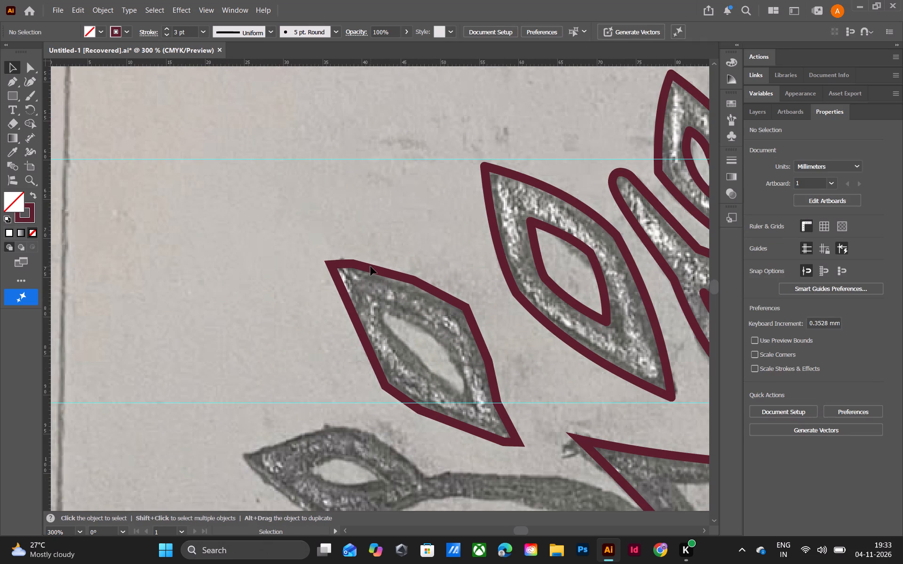
left_click(371, 266)
left_click(416, 274)
left_click(415, 281)
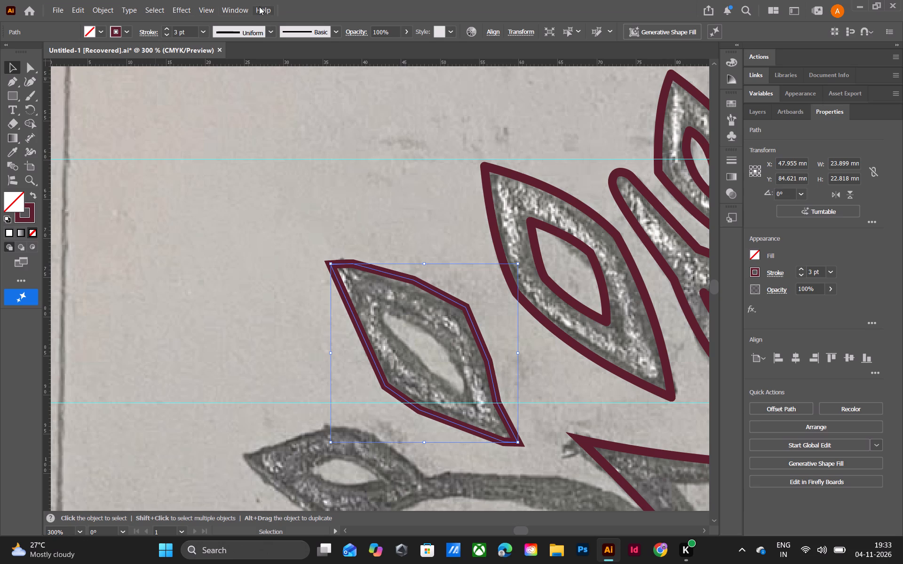
left_click(230, 6)
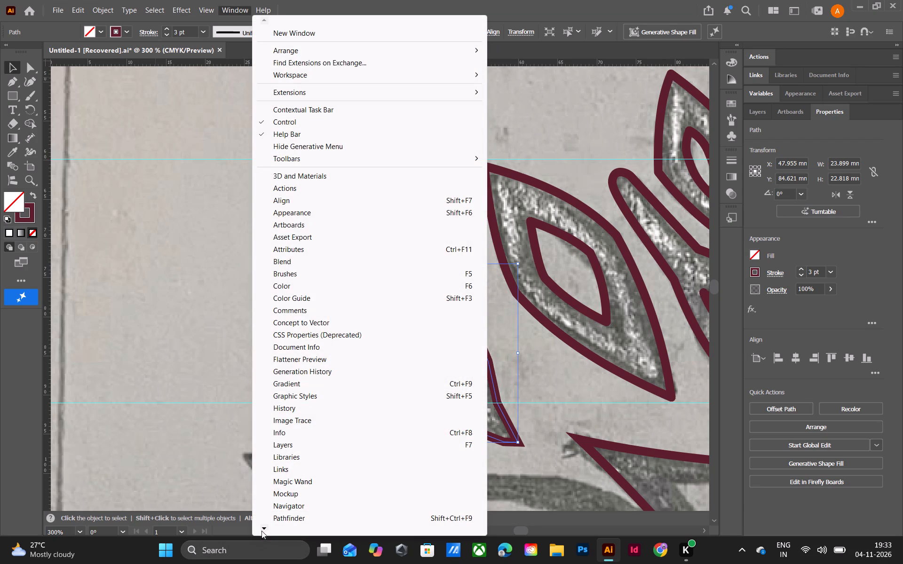
left_click(262, 525)
triple_click(262, 525)
double_click(262, 525)
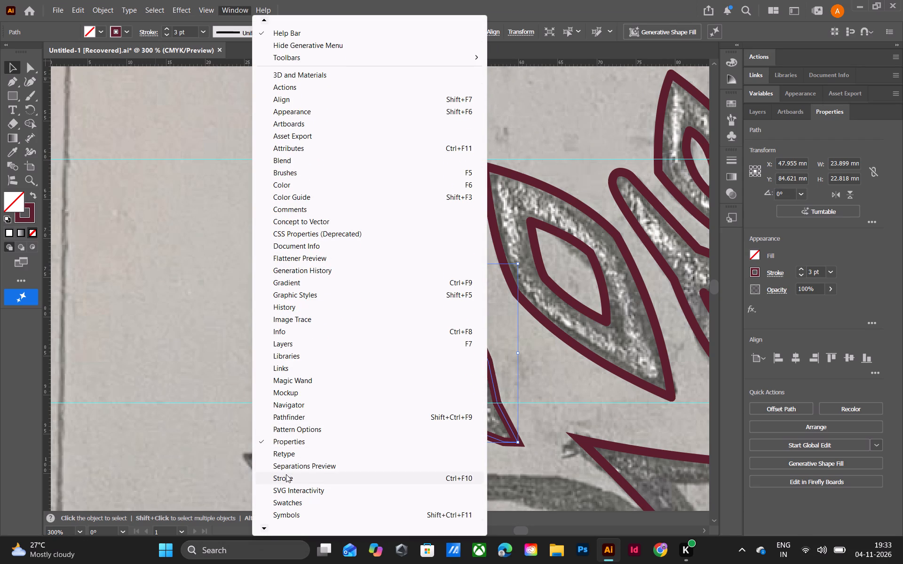
left_click(285, 478)
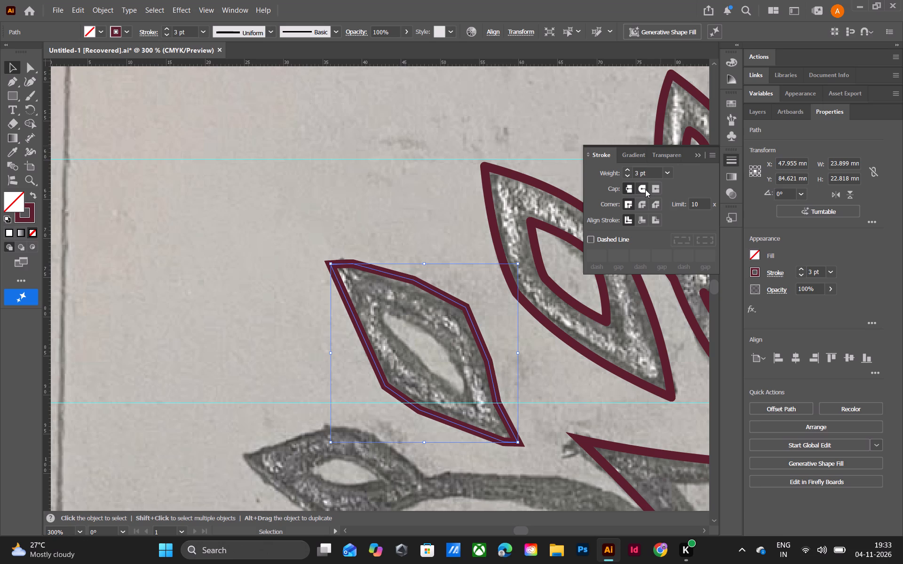
left_click(645, 189)
left_click(645, 204)
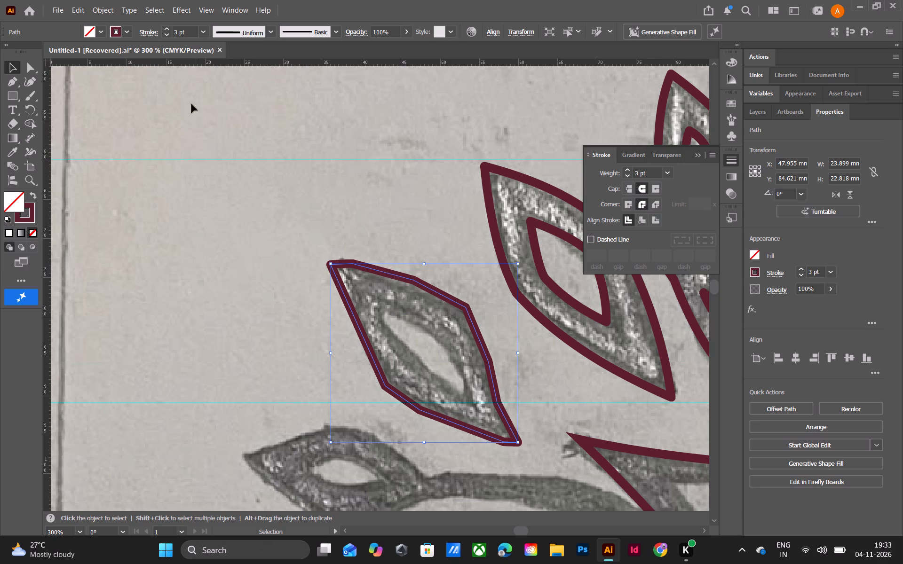
Bend the leaf outline's long straight left segment into a gentle outward curve following the drawn edge.
left_click(13, 83)
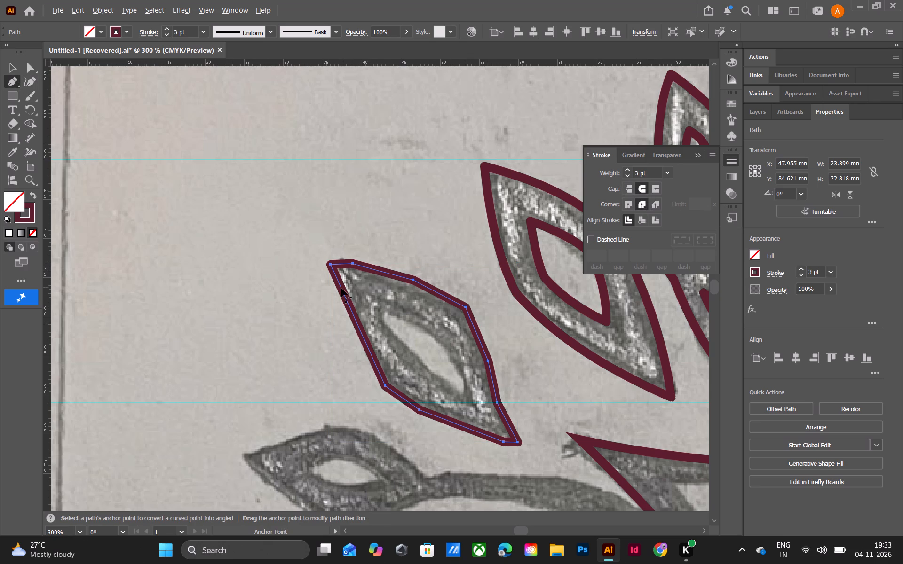
left_click_drag(341, 288, 337, 298, "alt")
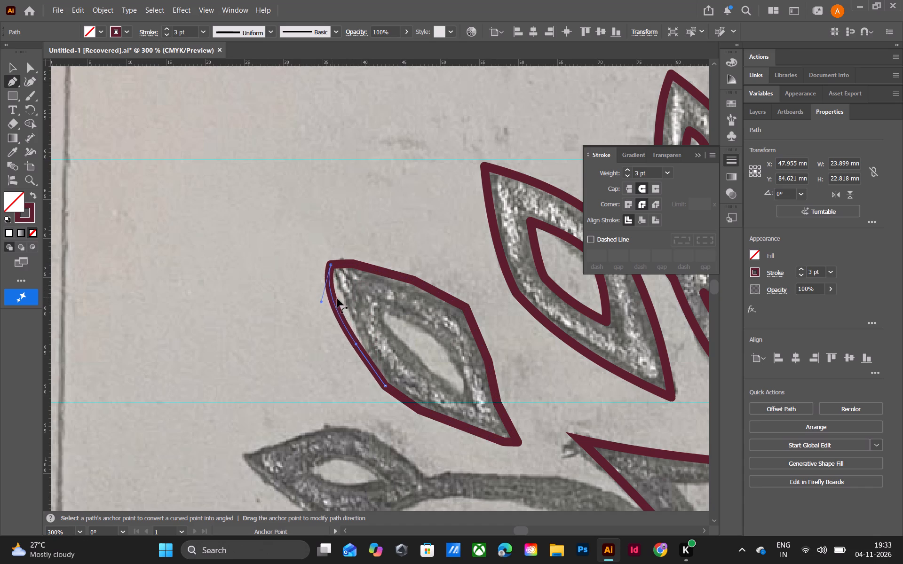
left_click_drag(337, 298, 341, 298, "alt")
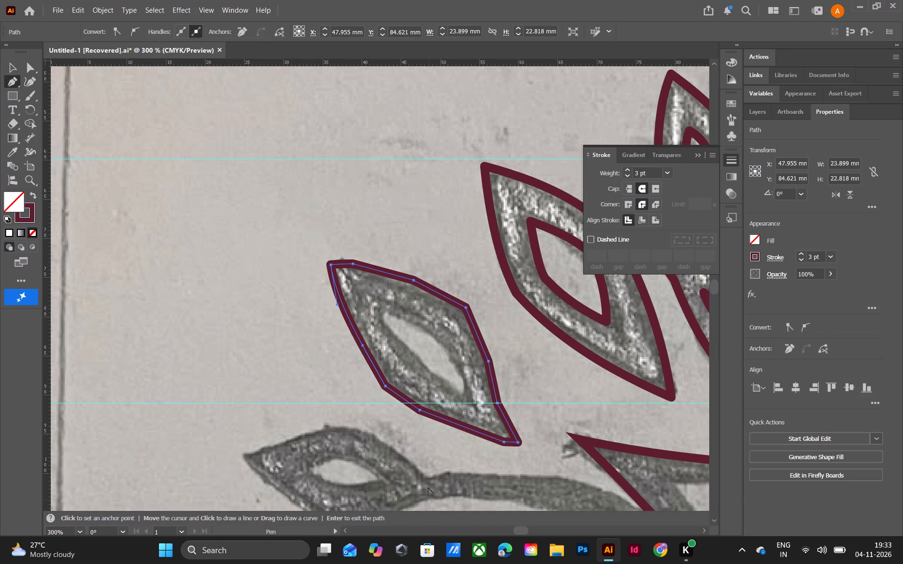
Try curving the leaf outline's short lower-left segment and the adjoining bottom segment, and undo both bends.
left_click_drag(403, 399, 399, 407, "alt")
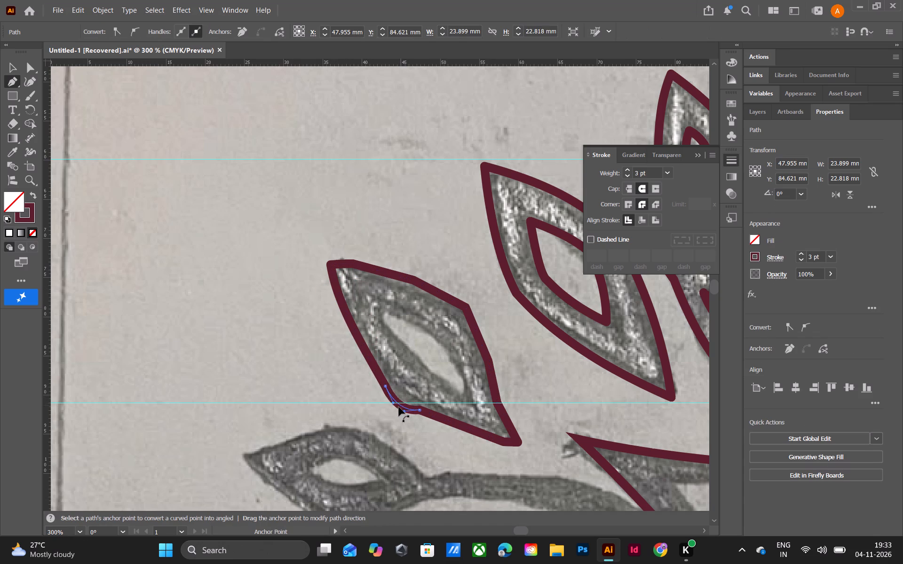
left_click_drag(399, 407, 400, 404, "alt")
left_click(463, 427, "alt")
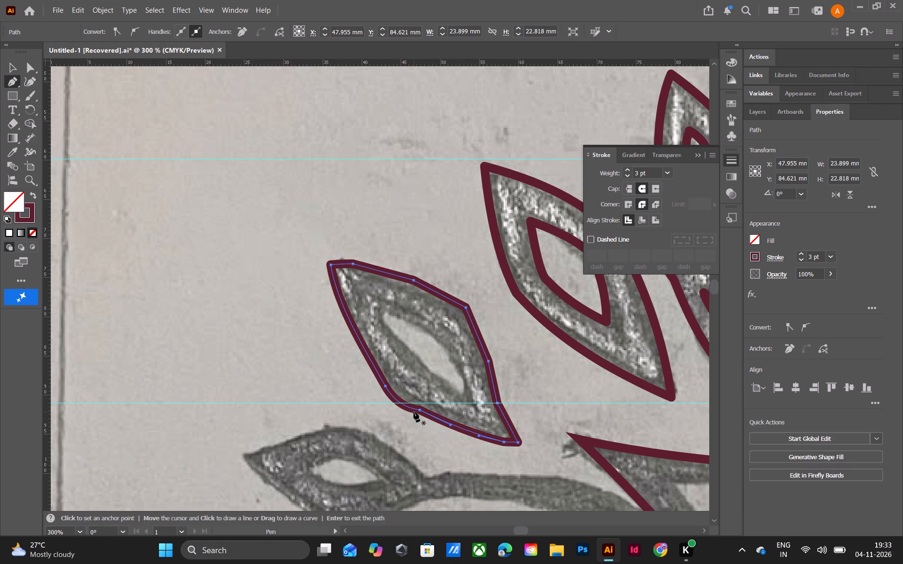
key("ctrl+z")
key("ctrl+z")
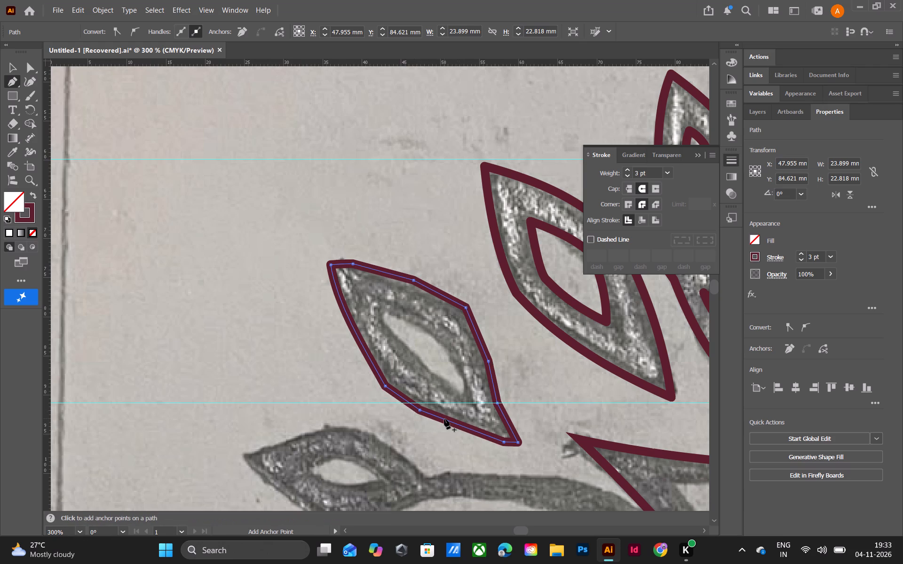
Curve the leaf outline's straight segments along the bottom, right and upper edges to follow the pencil drawing.
left_click(444, 419, "alt")
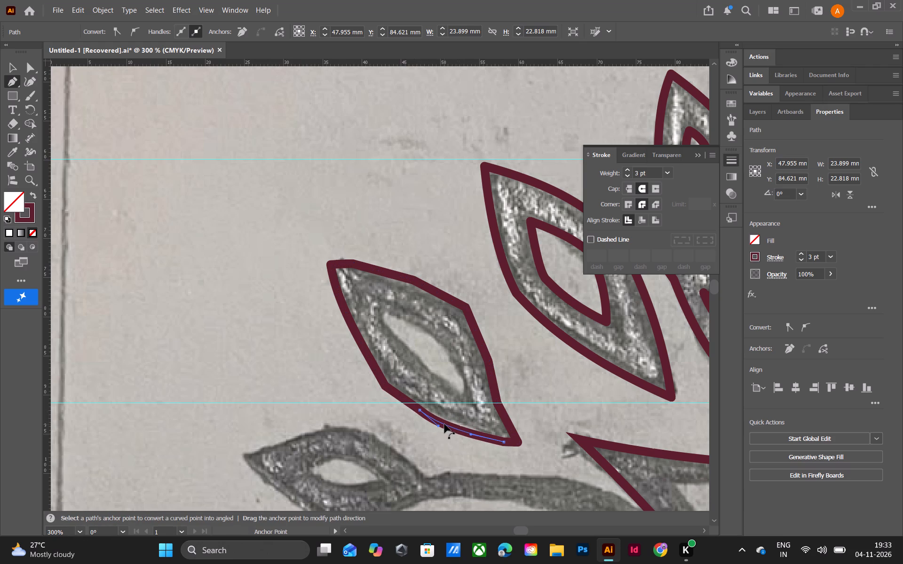
left_click(503, 416, "alt")
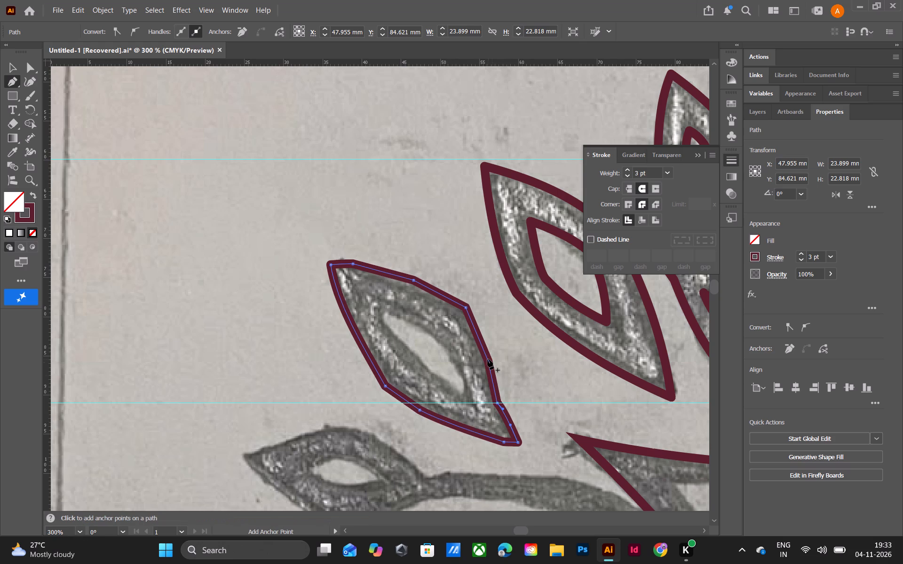
left_click(491, 379, "alt")
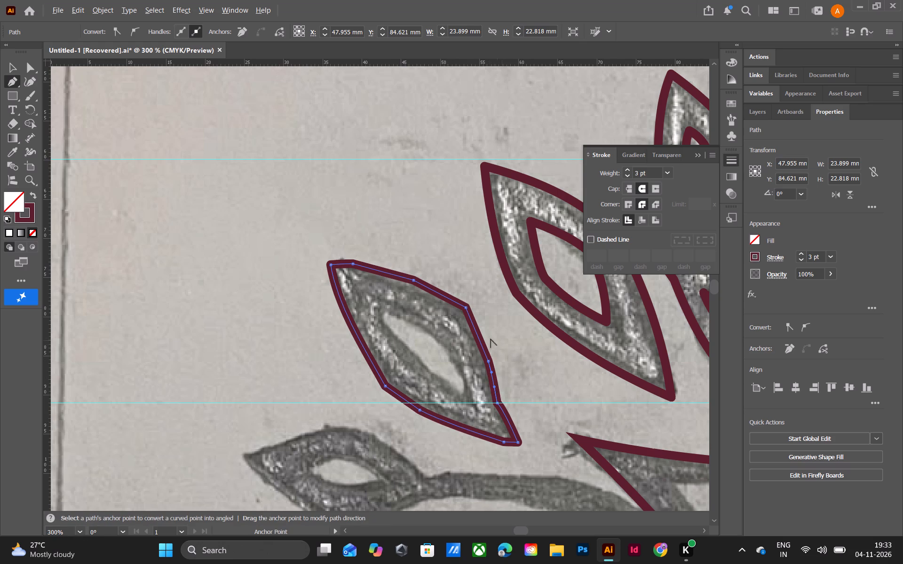
left_click_drag(476, 336, 481, 333, "alt")
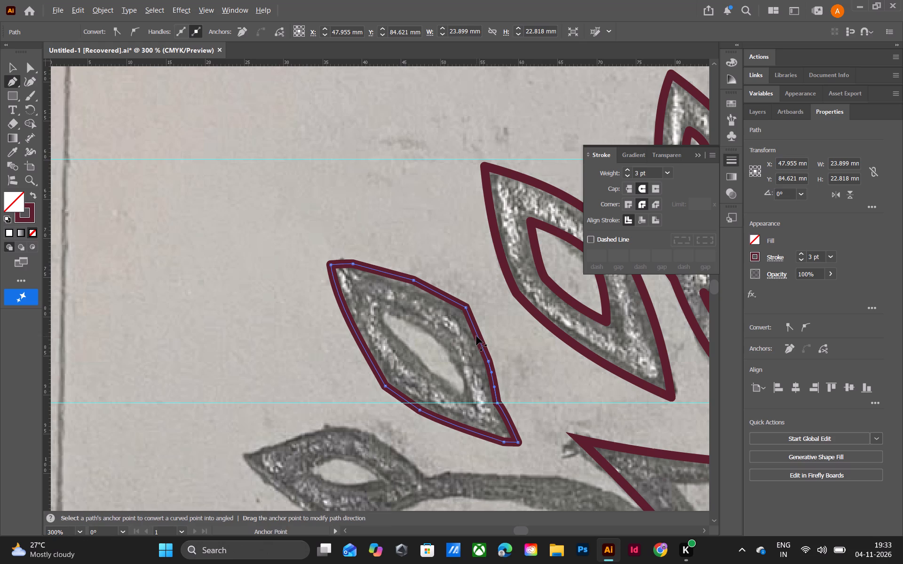
left_click(477, 336, "alt")
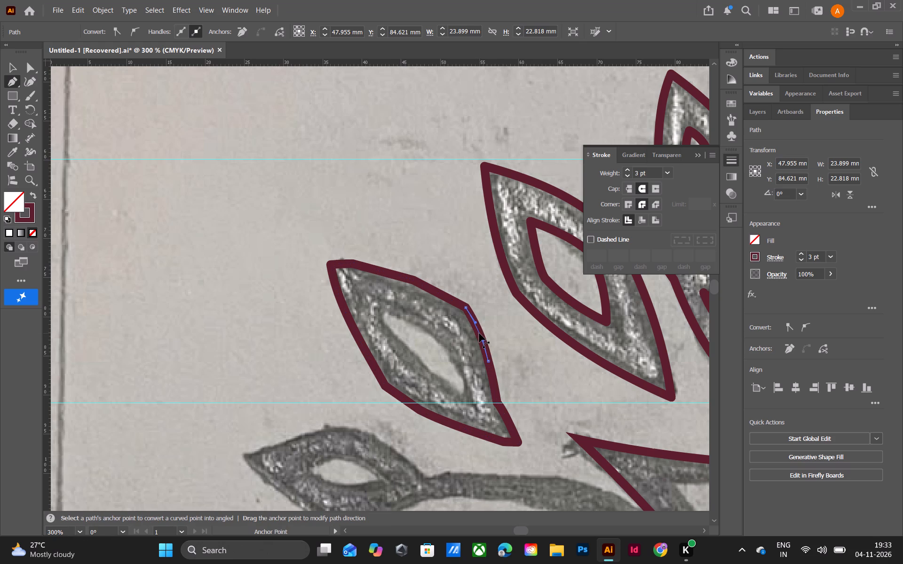
left_click(438, 293, "alt")
left_click_drag(387, 274, 388, 274, "alt")
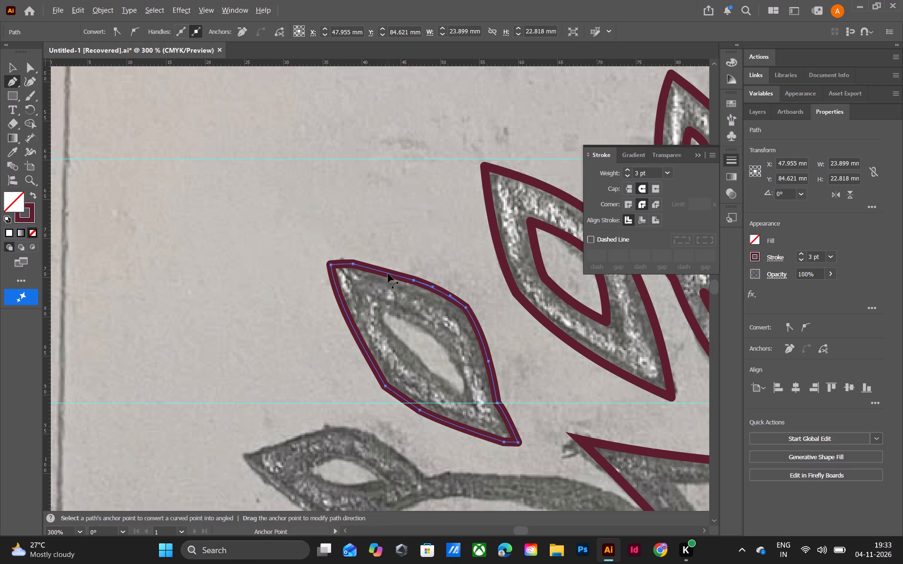
left_click_drag(388, 274, 391, 270, "alt")
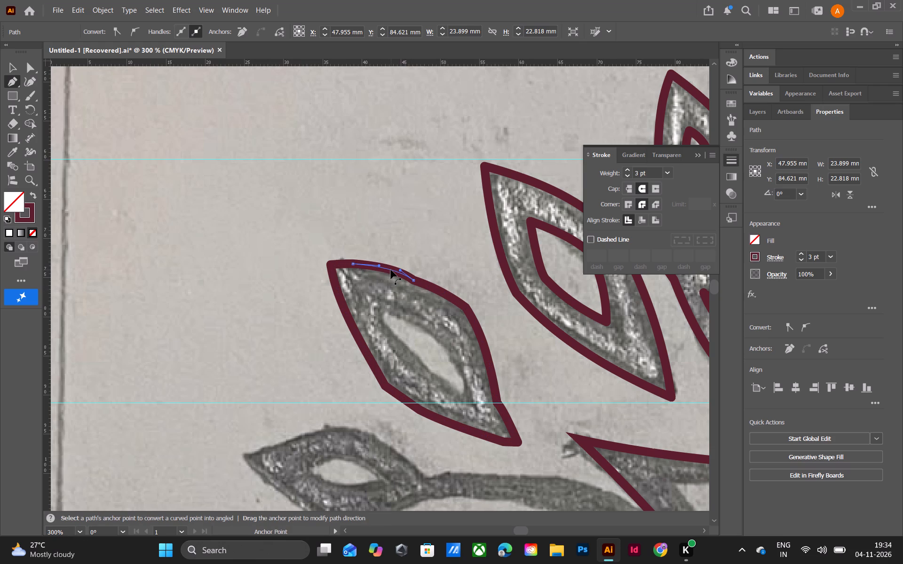
left_click_drag(391, 270, 382, 270, "alt")
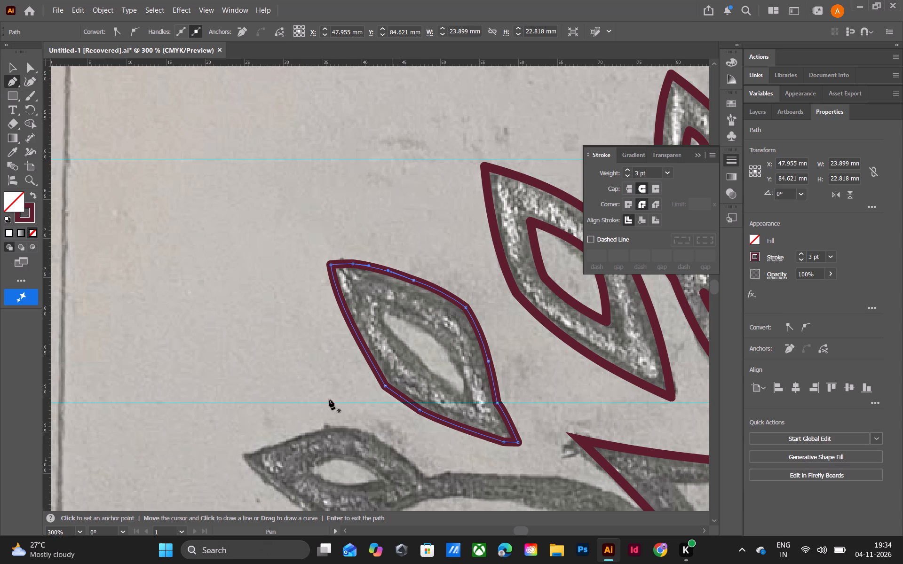
Trace the leaf's inner opening with the Pen tool as a closed four-point path.
left_click(384, 313)
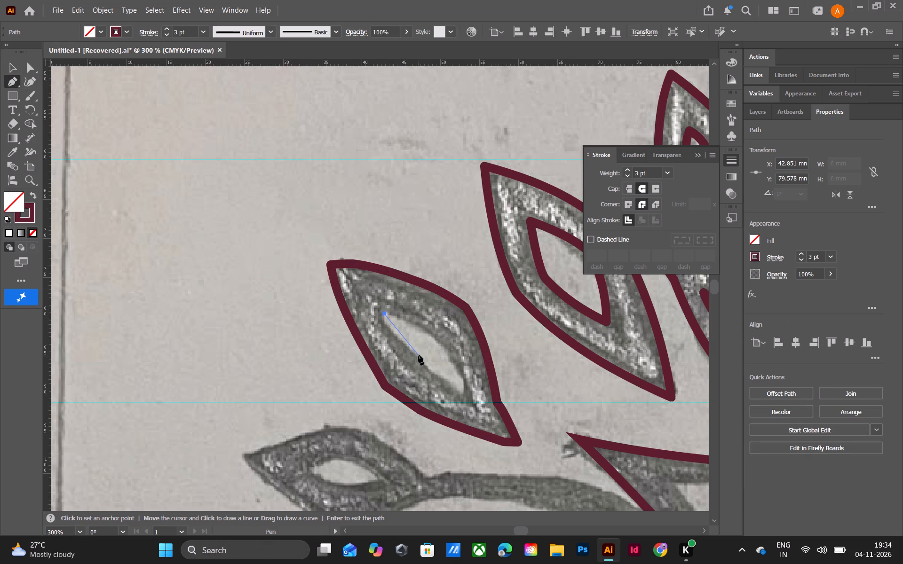
left_click(418, 357)
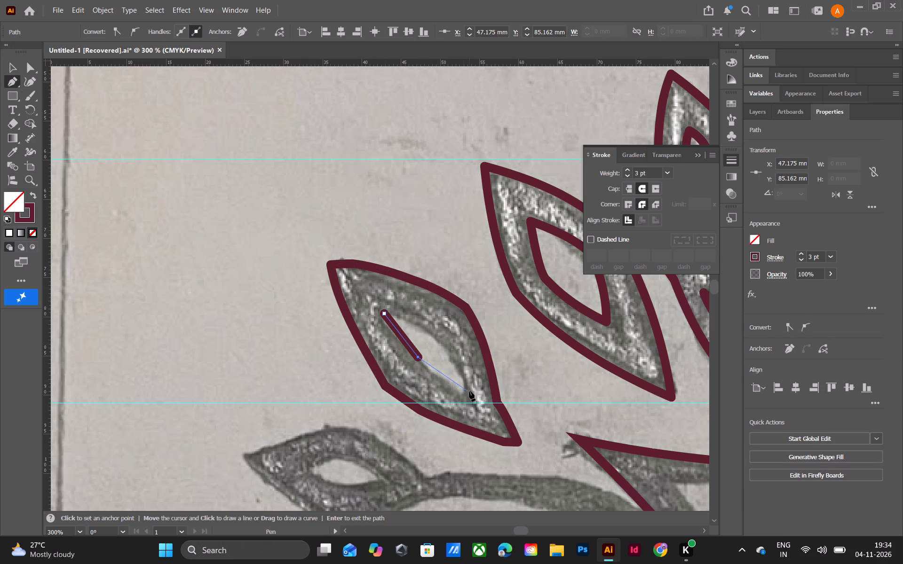
left_click(460, 392)
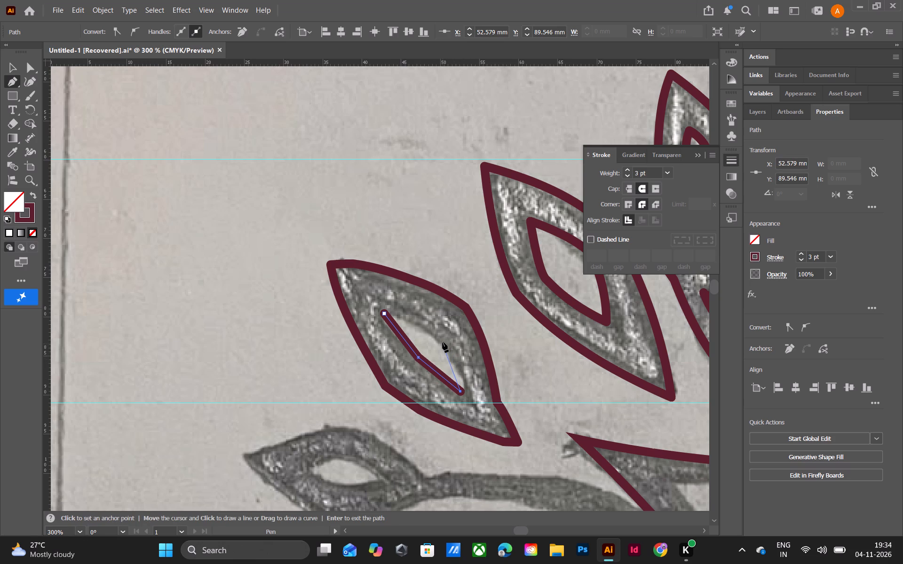
left_click(439, 340)
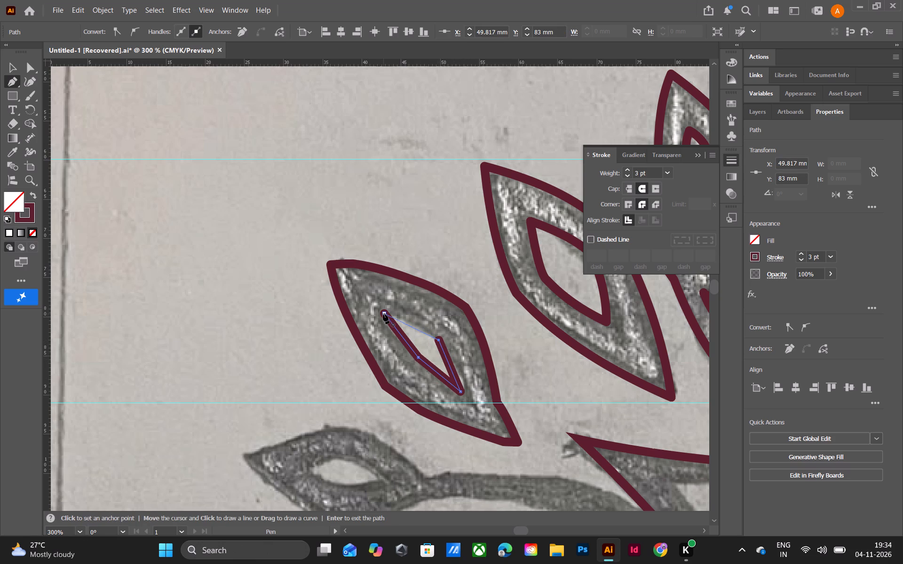
left_click(383, 313)
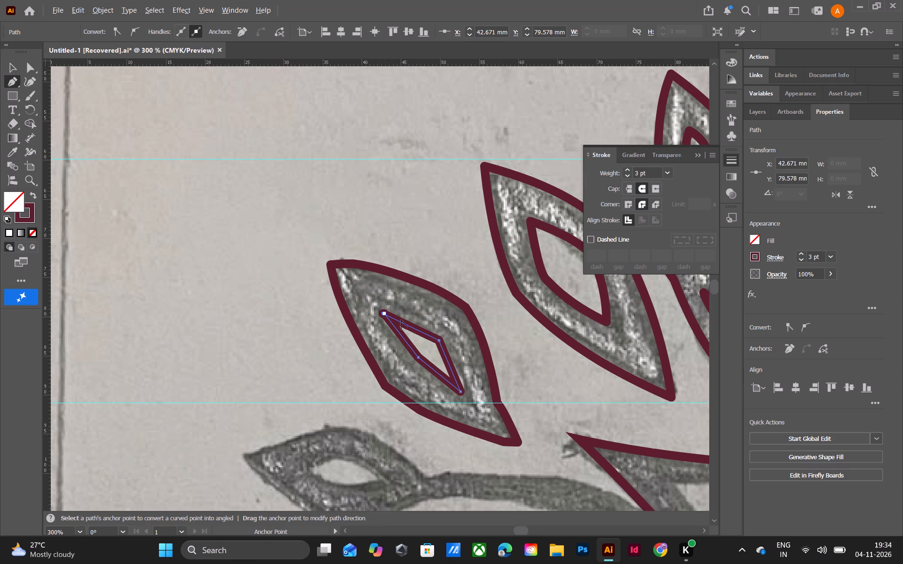
Curve the four straight segments of the leaf's inner opening to follow the pencil drawing.
left_click(405, 340, "alt")
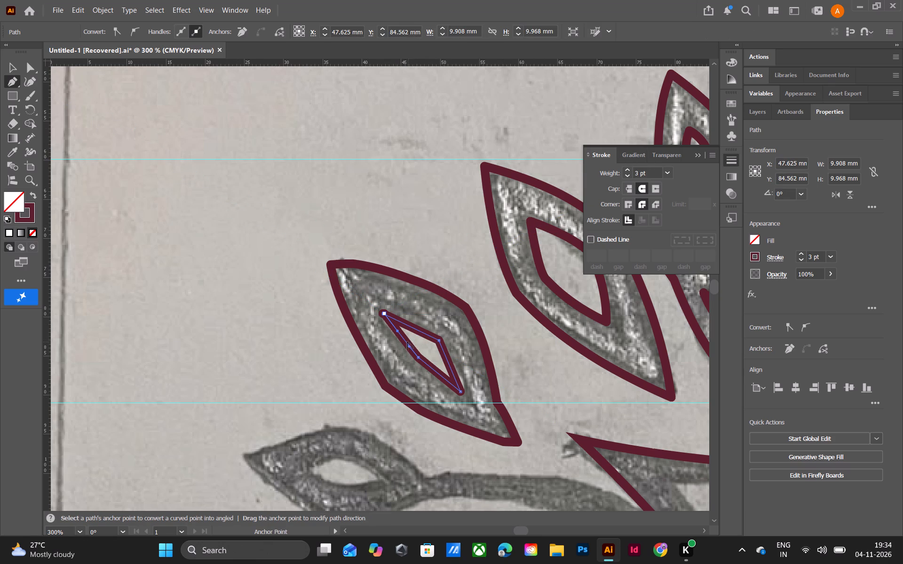
left_click(403, 340, "alt")
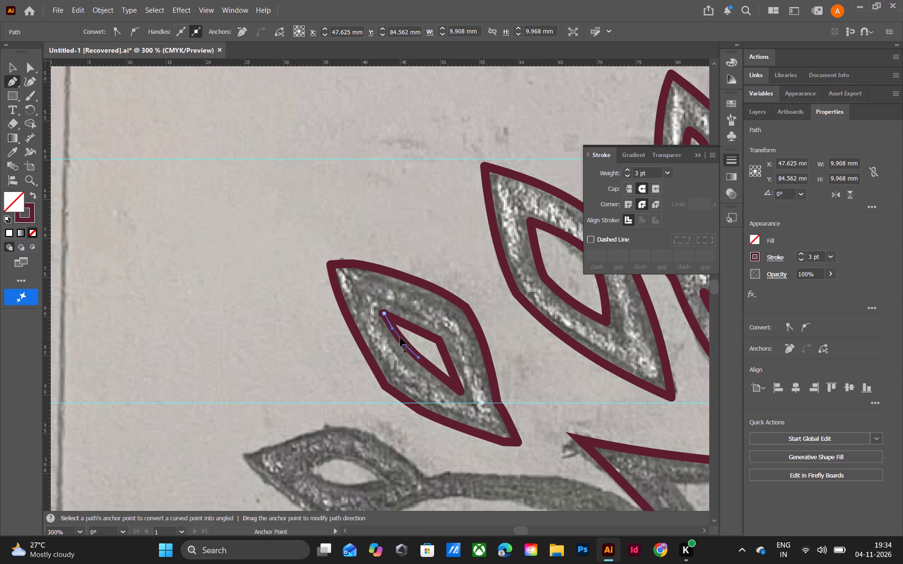
left_click(421, 332, "alt")
left_click(447, 361, "alt")
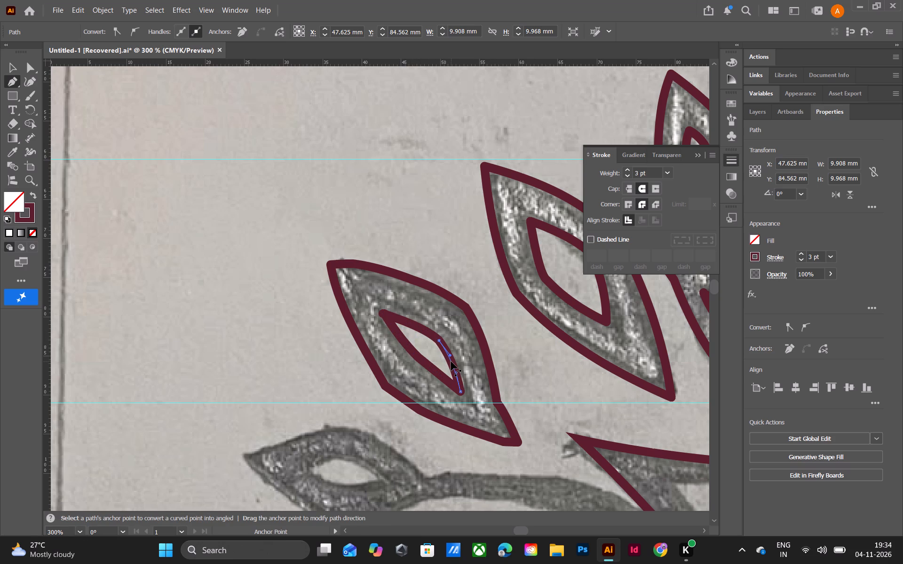
left_click(433, 371, "alt")
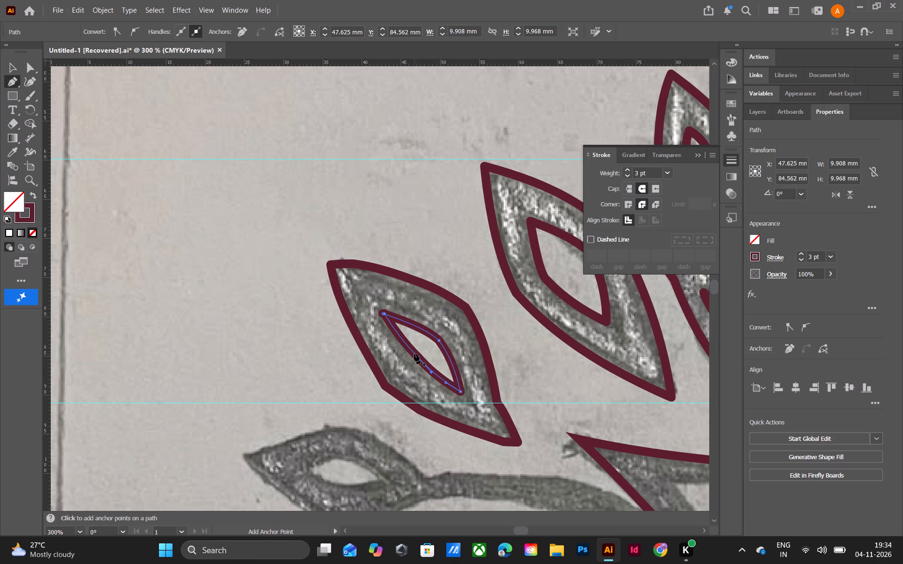
key("v")
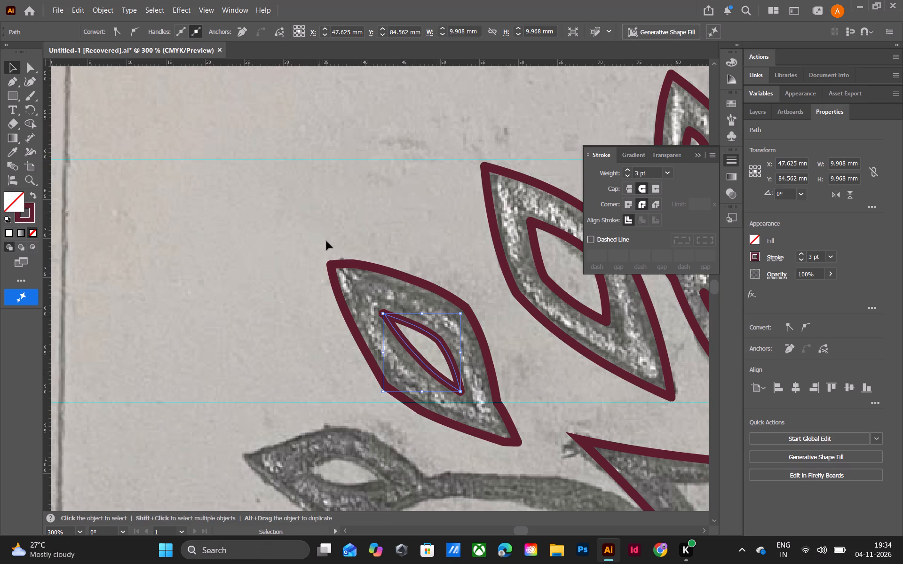
left_click(326, 241)
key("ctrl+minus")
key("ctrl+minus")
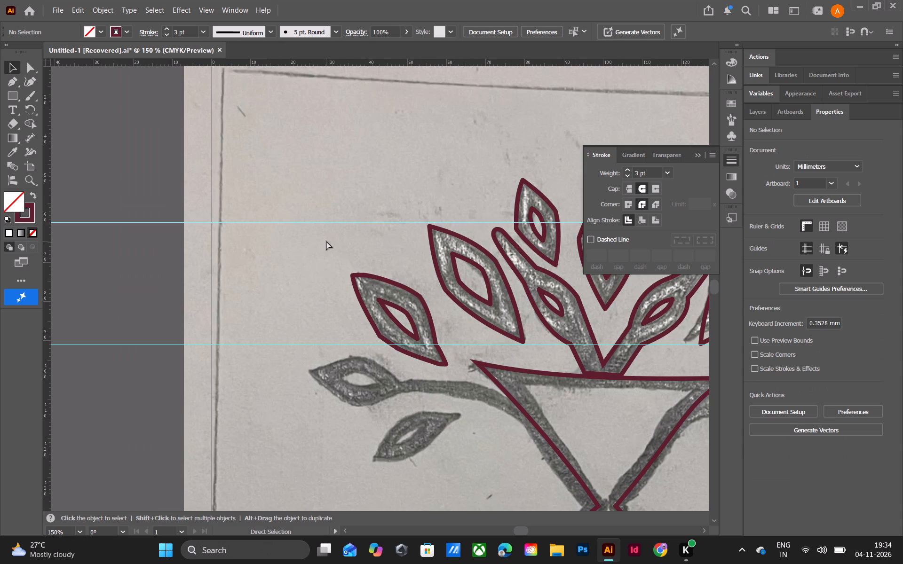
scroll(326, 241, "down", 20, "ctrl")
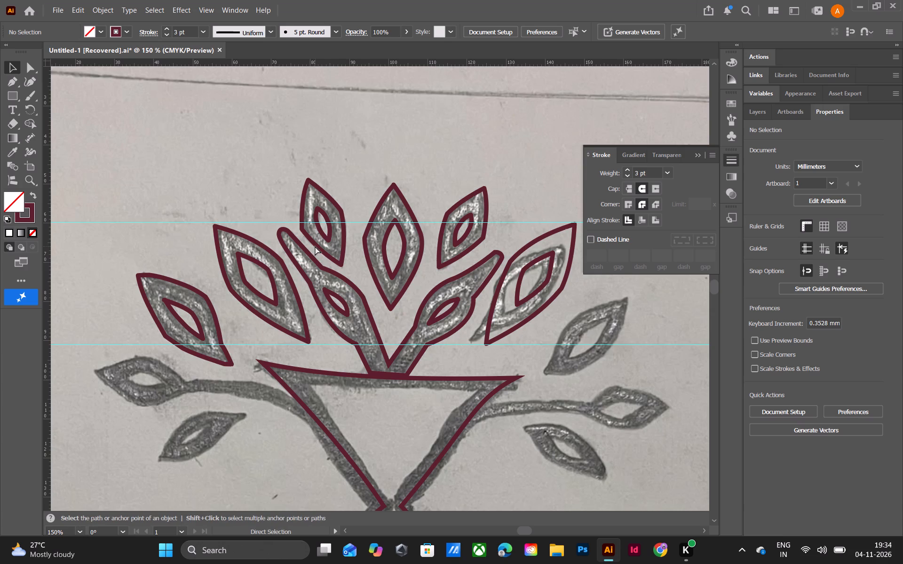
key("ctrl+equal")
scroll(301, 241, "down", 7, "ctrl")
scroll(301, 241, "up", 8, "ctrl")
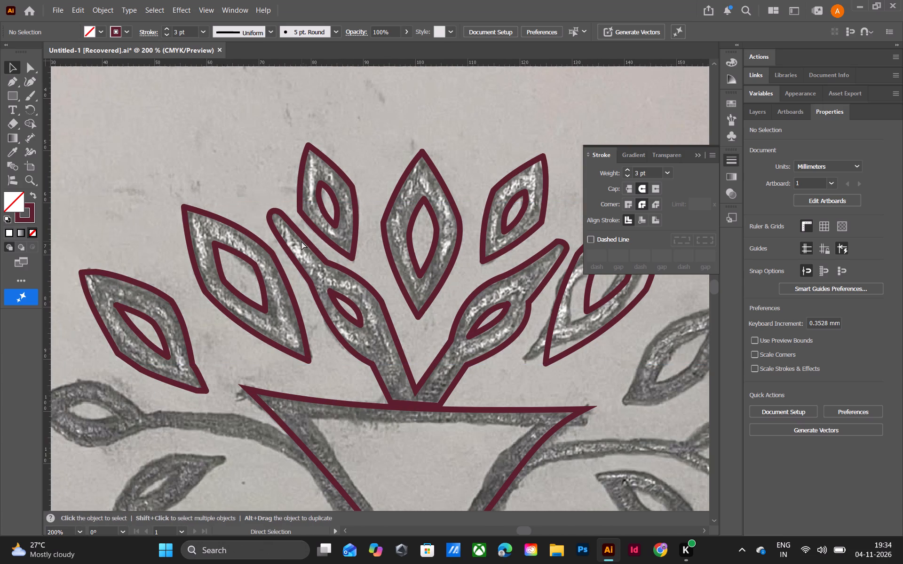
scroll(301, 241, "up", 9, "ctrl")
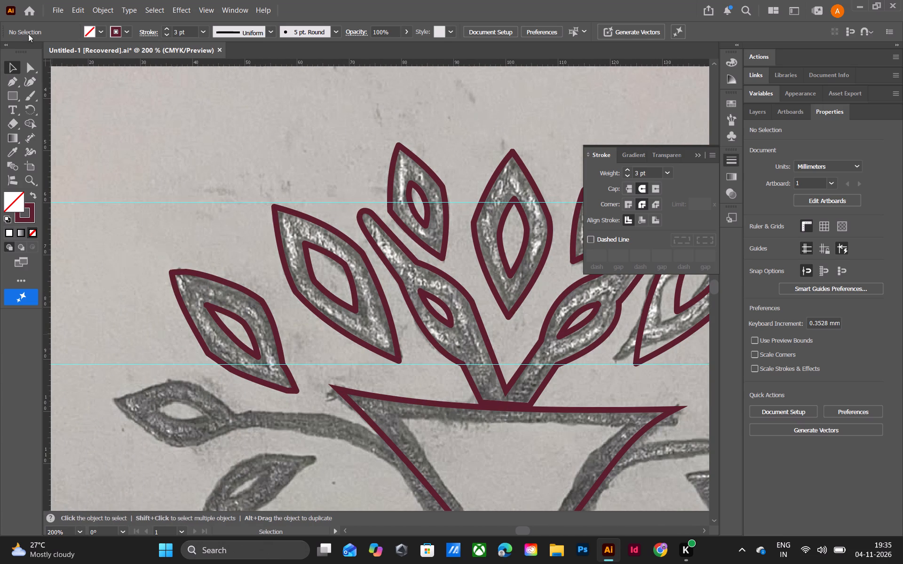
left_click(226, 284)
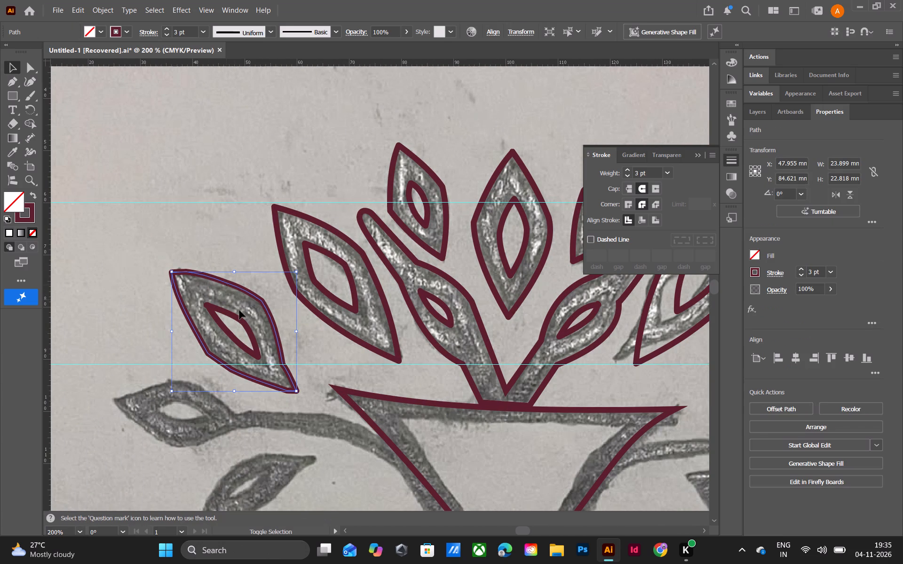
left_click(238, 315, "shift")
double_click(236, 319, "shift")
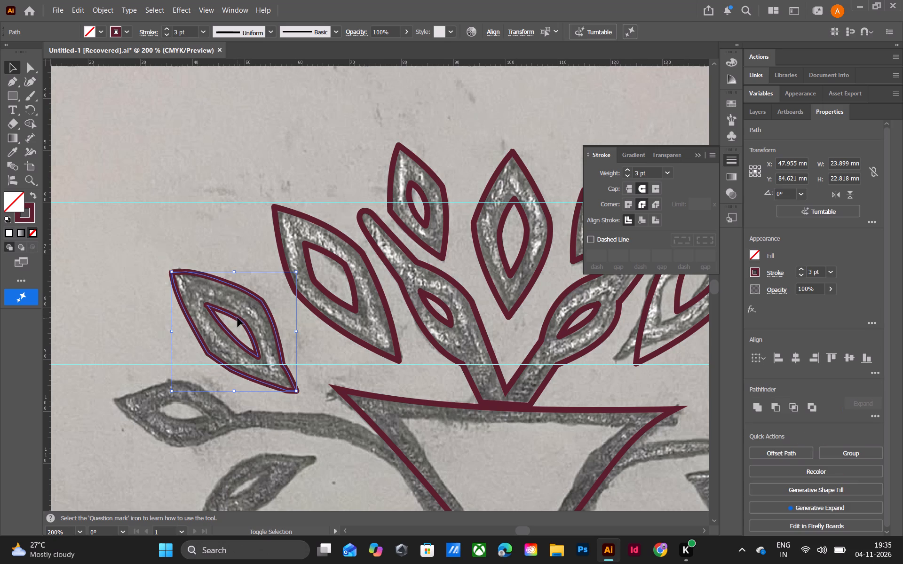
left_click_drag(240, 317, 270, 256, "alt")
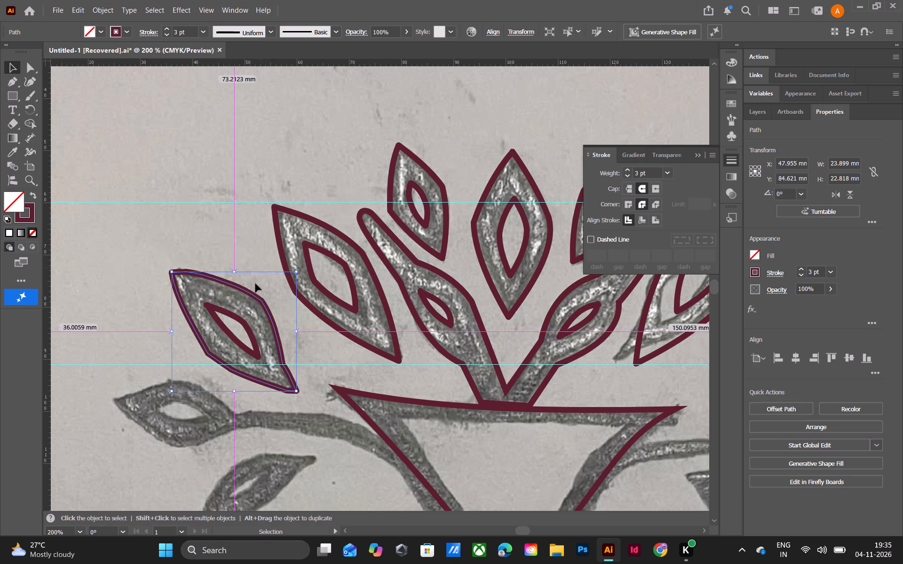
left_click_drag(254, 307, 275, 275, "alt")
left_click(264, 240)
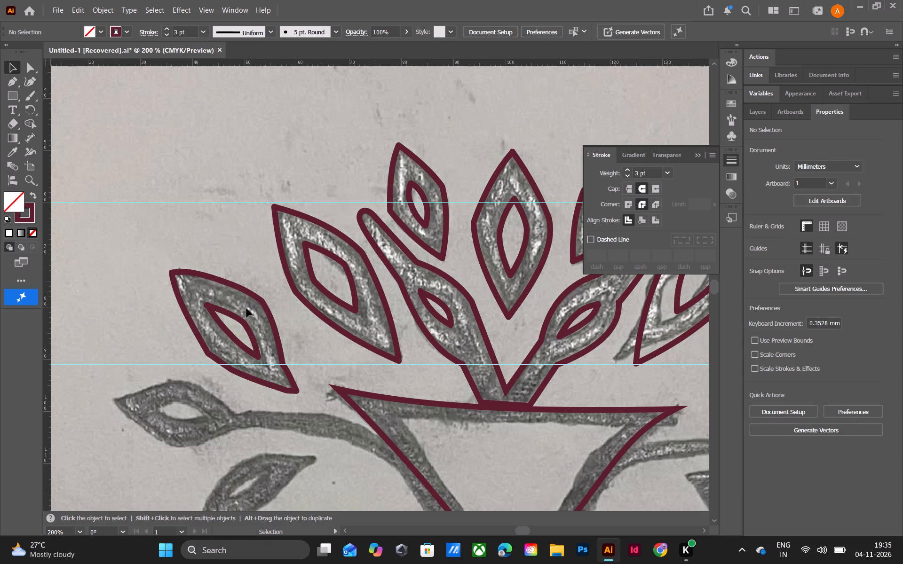
Duplicate the newly traced leaf's outline and inner opening, placing the copy above the other leaves at about X 57.5 mm, Y 47.2 mm.
left_click(257, 297)
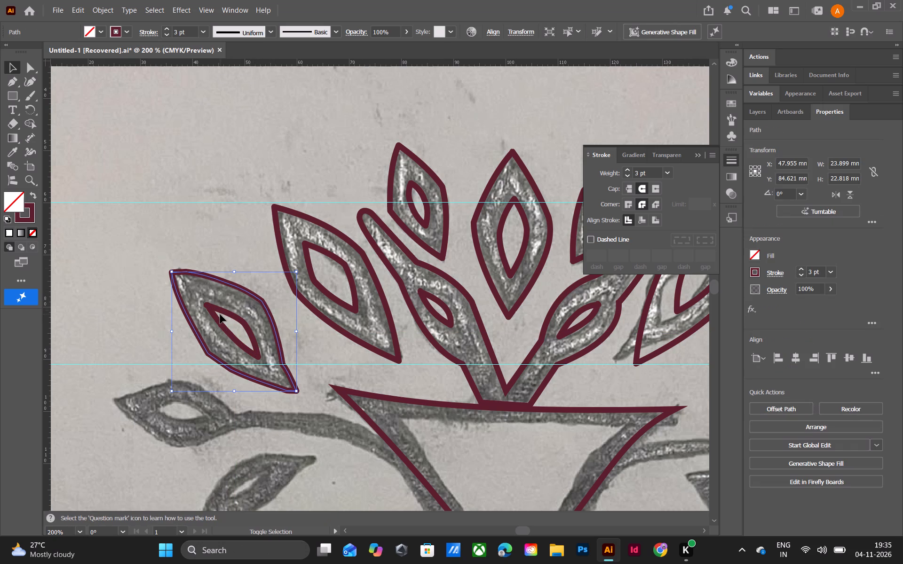
left_click(223, 310, "shift")
left_click(223, 310, "shift")
left_click(223, 312, "shift")
left_click_drag(223, 312, 226, 293, "alt")
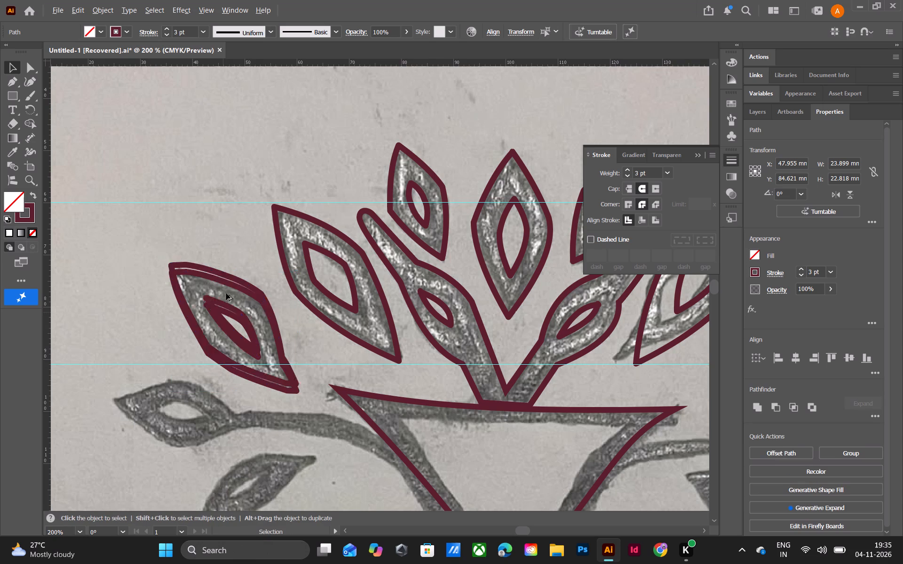
left_click_drag(226, 293, 295, 120, "alt")
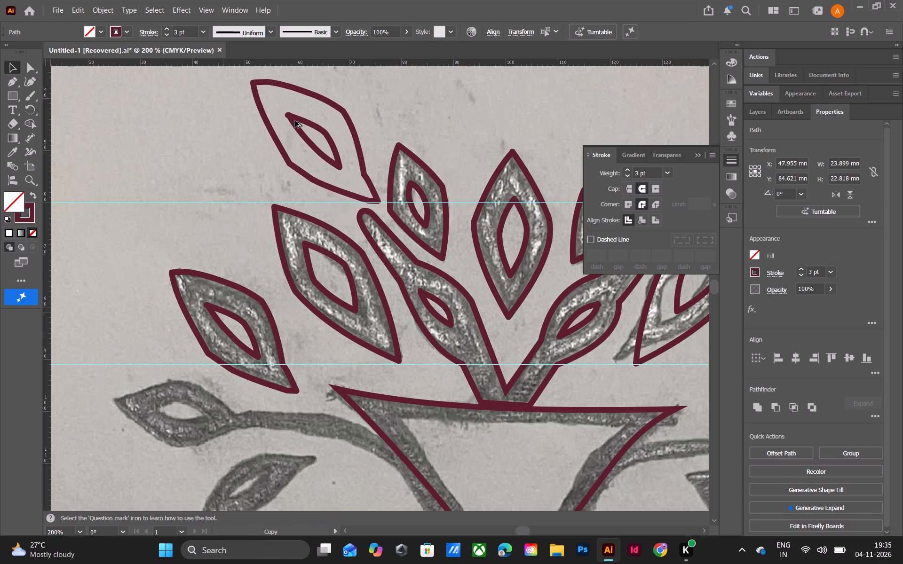
left_click_drag(295, 120, 273, 117, "alt")
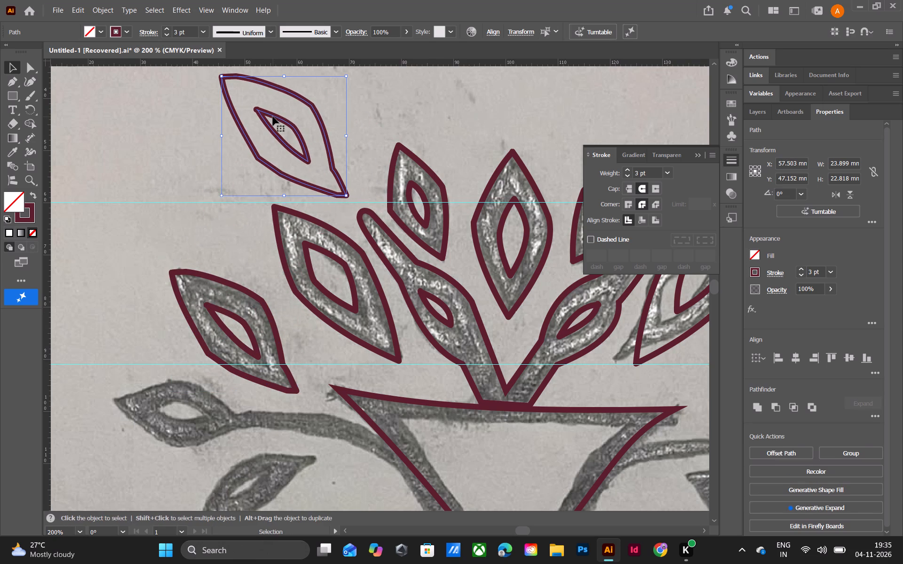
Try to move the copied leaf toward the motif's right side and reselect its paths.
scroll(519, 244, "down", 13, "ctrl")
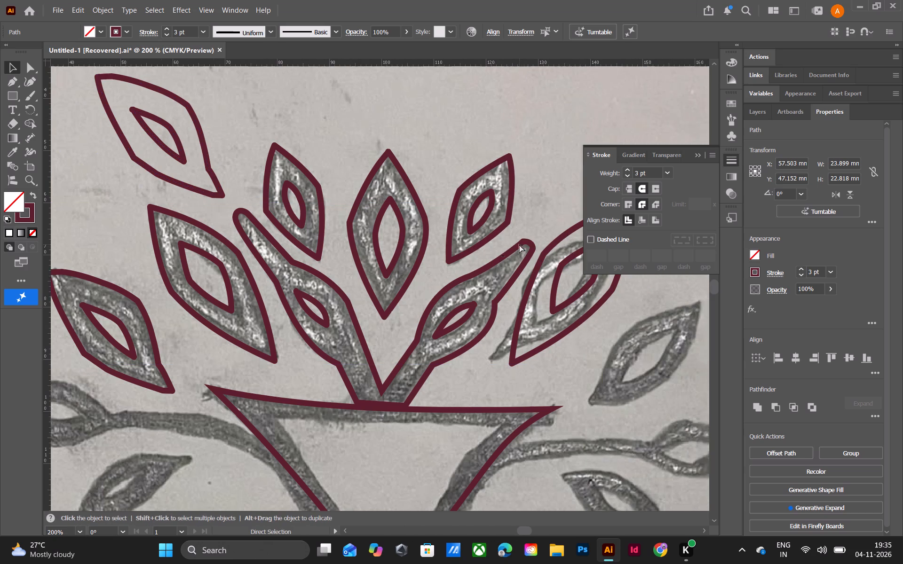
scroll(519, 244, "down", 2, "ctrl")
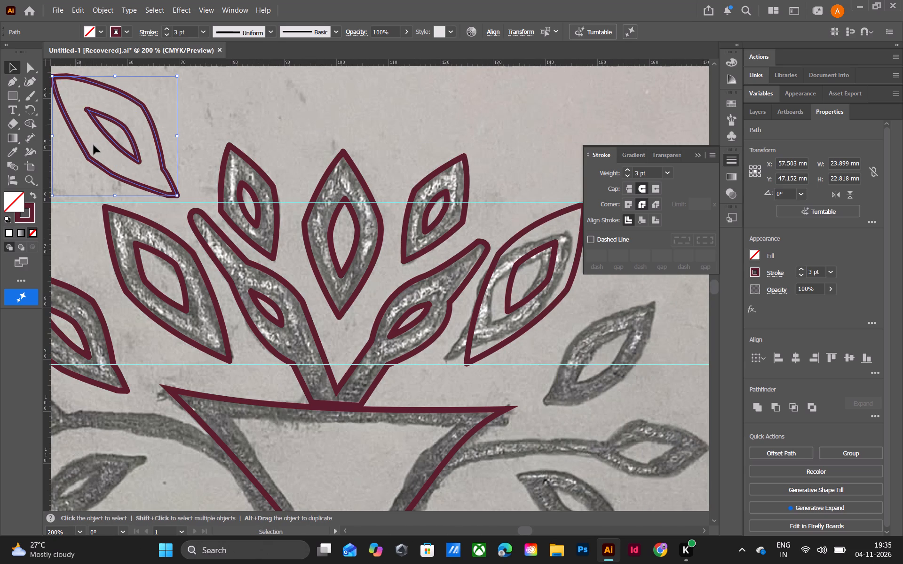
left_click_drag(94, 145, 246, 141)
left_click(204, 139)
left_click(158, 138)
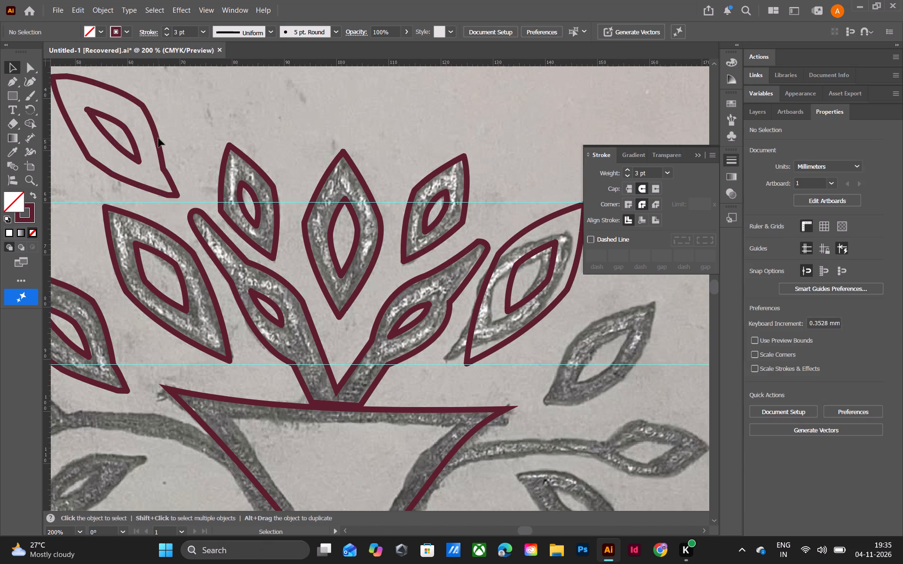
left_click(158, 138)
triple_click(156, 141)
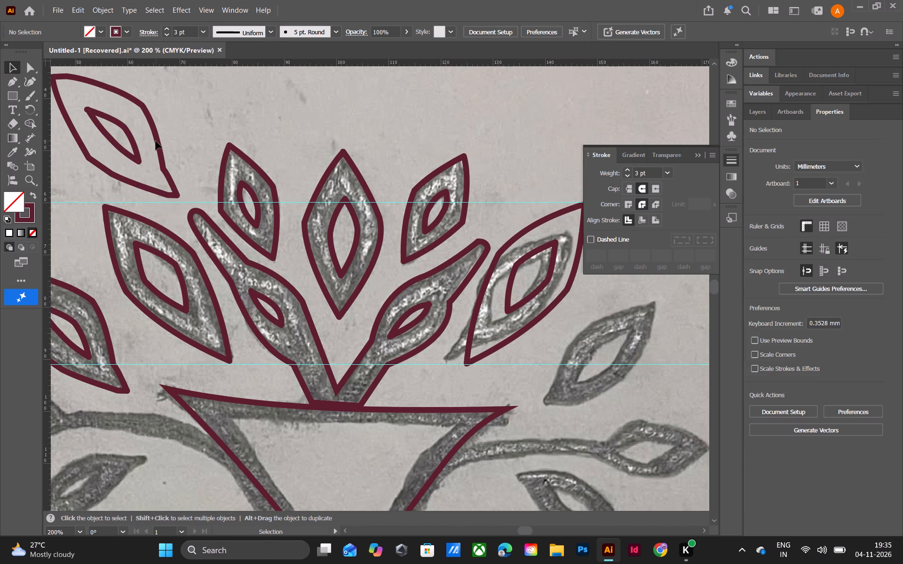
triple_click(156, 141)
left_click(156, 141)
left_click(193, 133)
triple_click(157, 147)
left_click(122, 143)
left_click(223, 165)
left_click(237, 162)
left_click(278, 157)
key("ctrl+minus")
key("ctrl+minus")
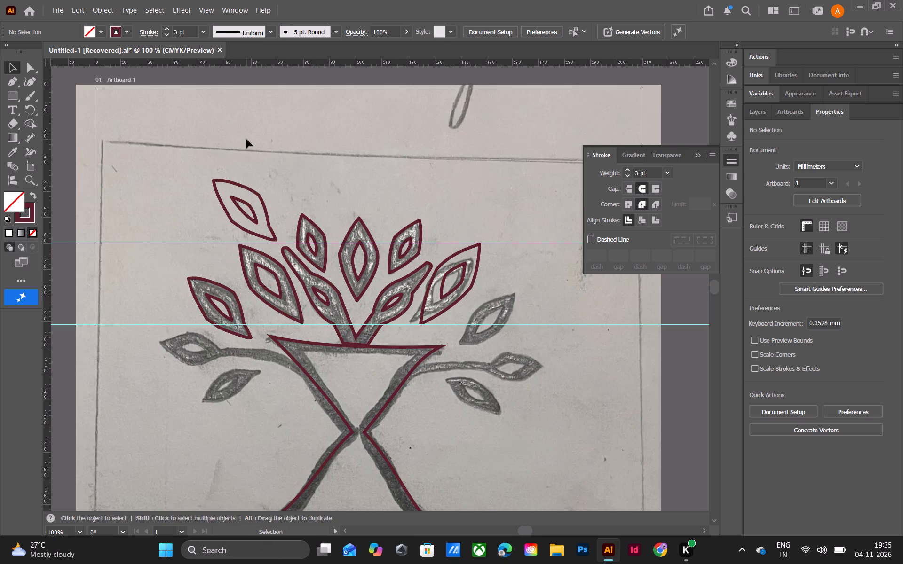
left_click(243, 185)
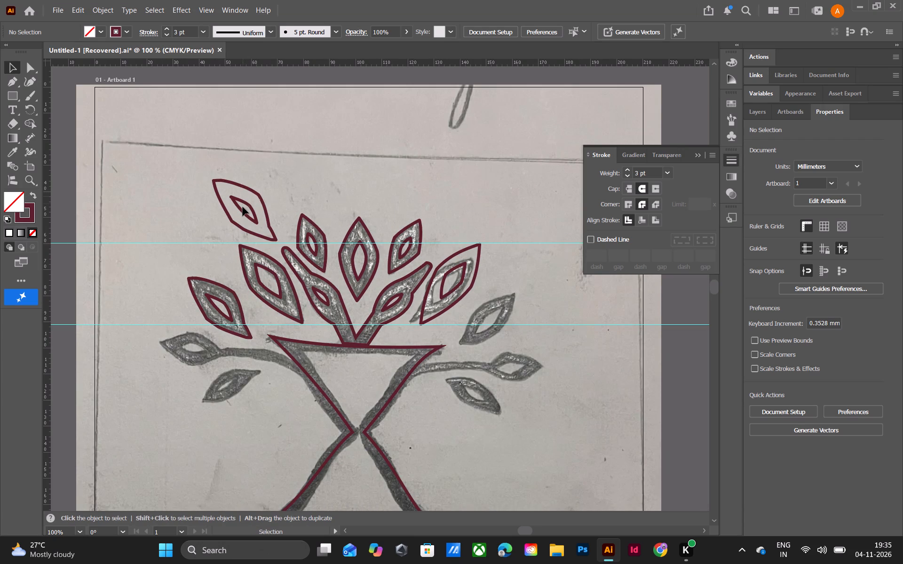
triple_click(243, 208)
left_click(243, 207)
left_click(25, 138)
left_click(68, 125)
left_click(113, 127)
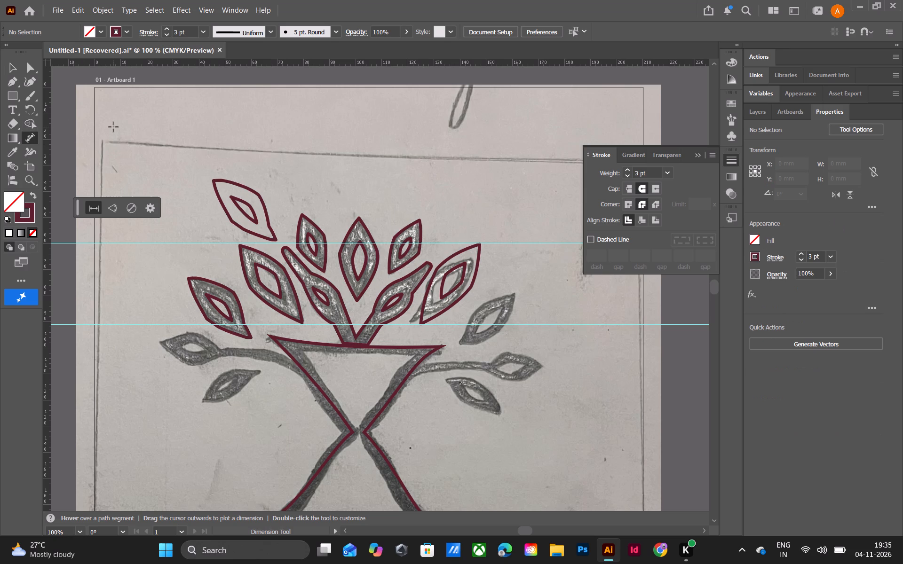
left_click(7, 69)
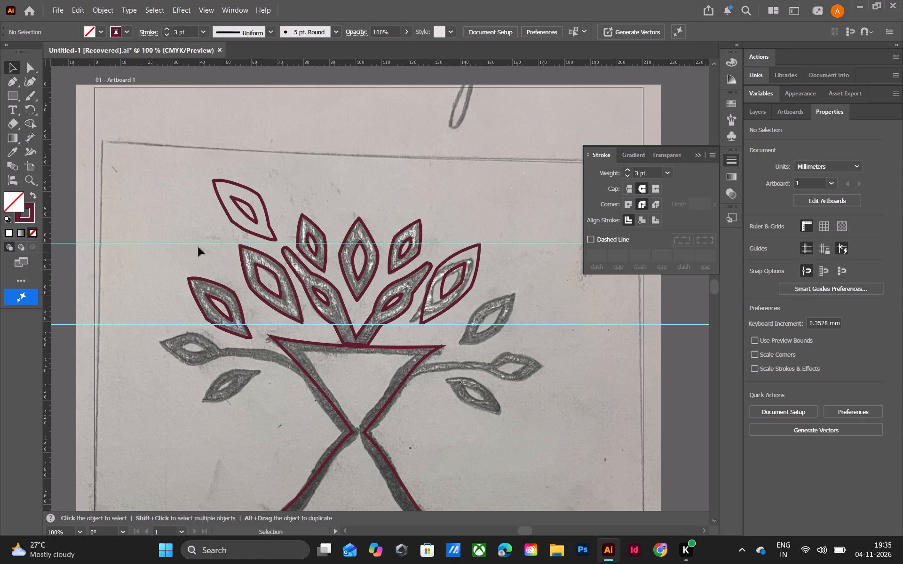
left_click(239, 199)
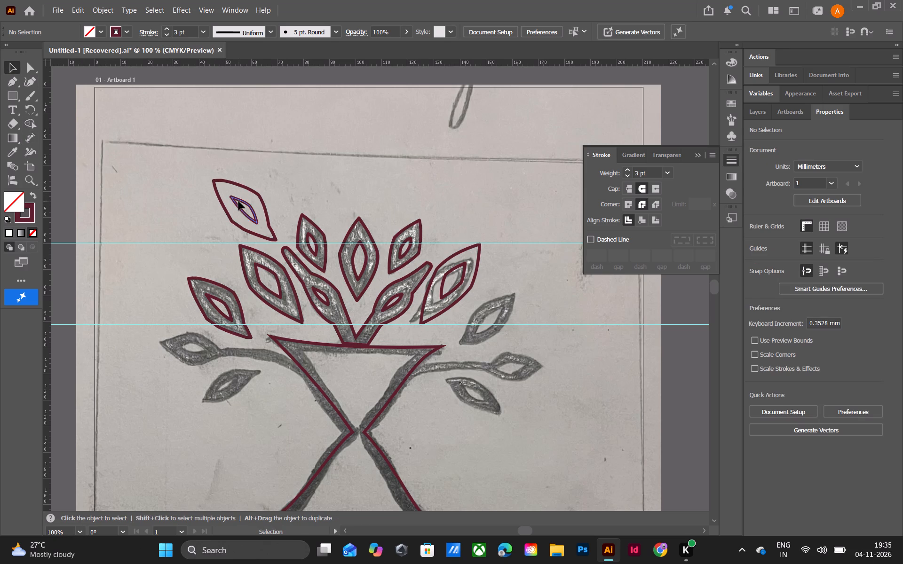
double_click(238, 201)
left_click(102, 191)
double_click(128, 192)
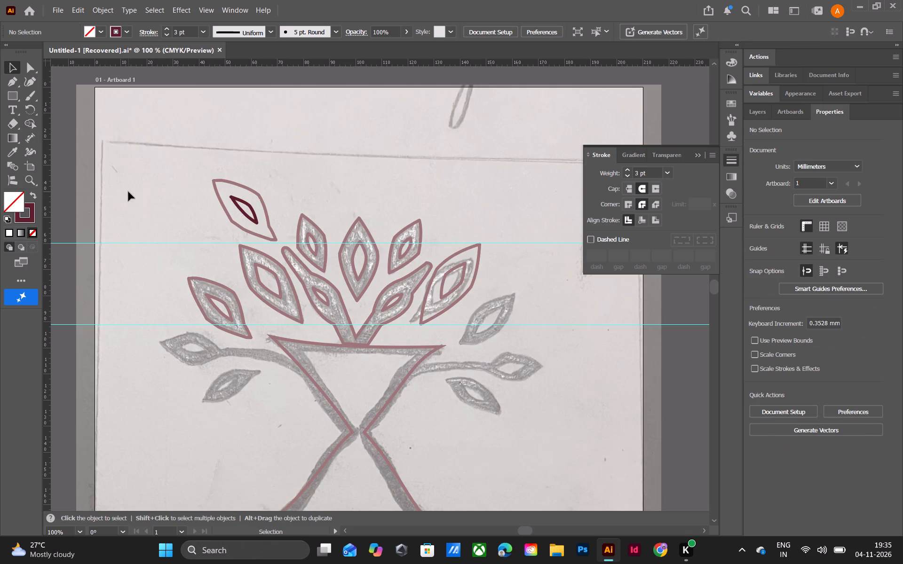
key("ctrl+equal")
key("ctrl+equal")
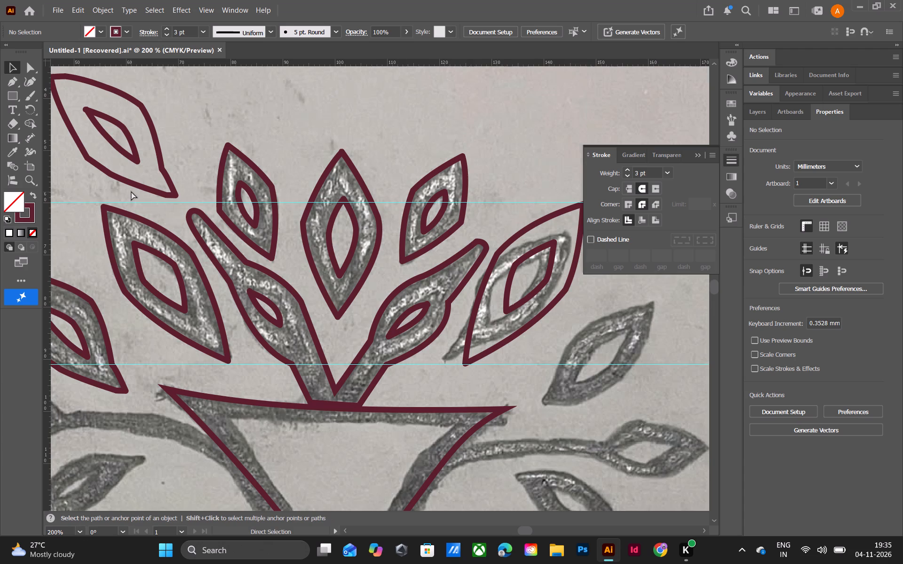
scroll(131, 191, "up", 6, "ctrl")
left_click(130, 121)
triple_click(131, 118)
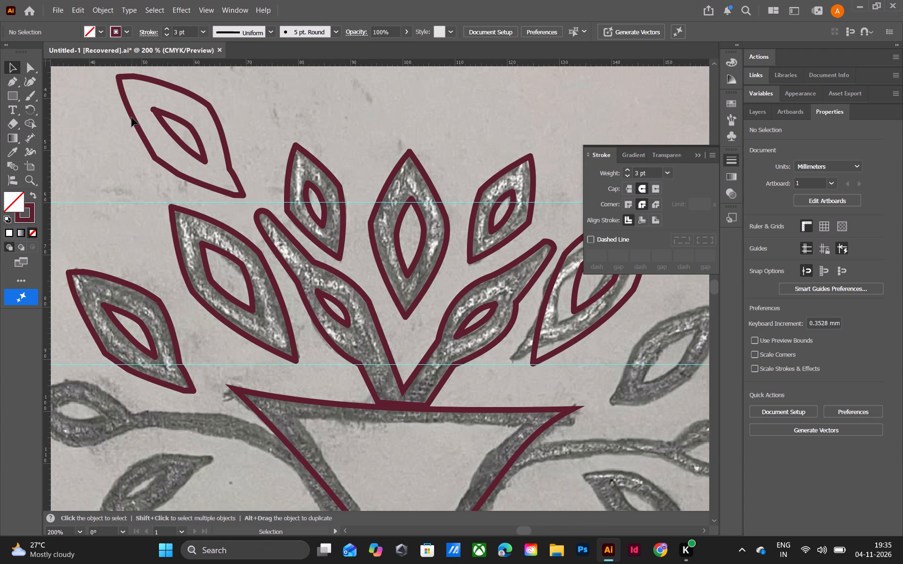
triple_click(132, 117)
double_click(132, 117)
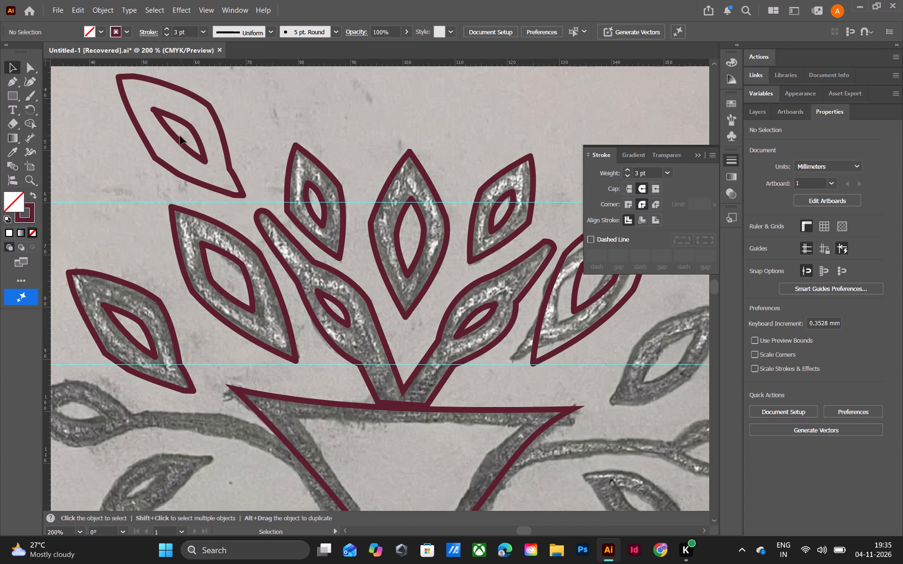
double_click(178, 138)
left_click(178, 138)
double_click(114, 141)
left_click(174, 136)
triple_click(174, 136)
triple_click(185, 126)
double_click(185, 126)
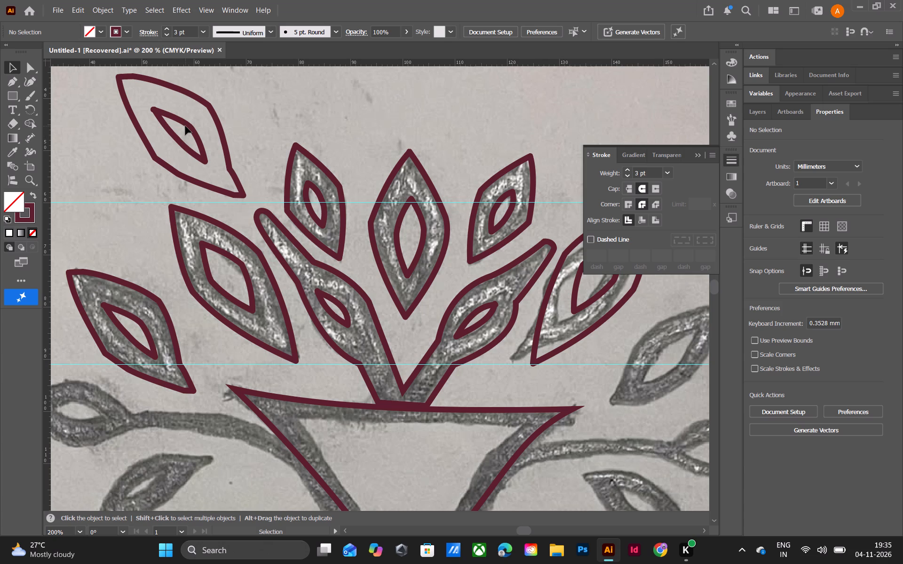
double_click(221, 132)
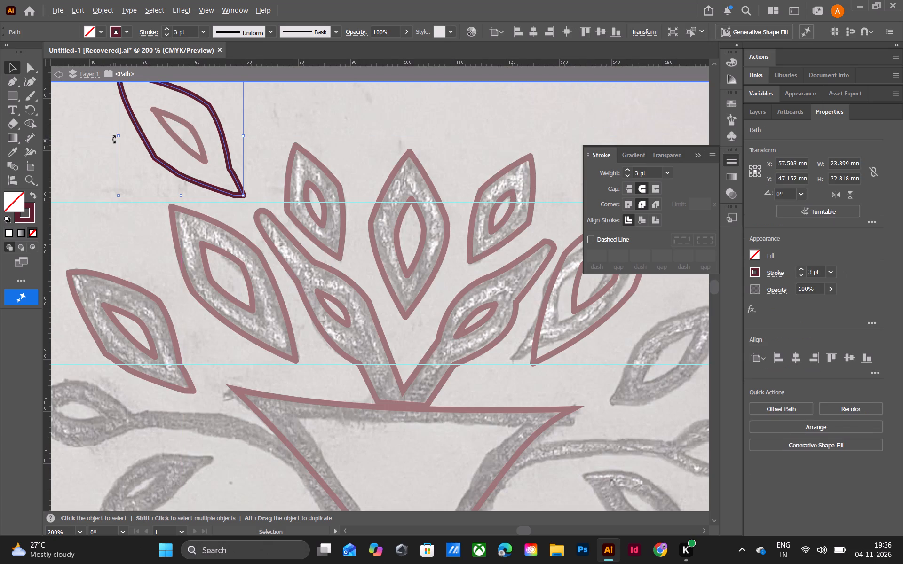
Move the copied leaf's outline and inner opening horizontally across to the motif's right side, at about X 152.8 mm.
triple_click(169, 130, "shift")
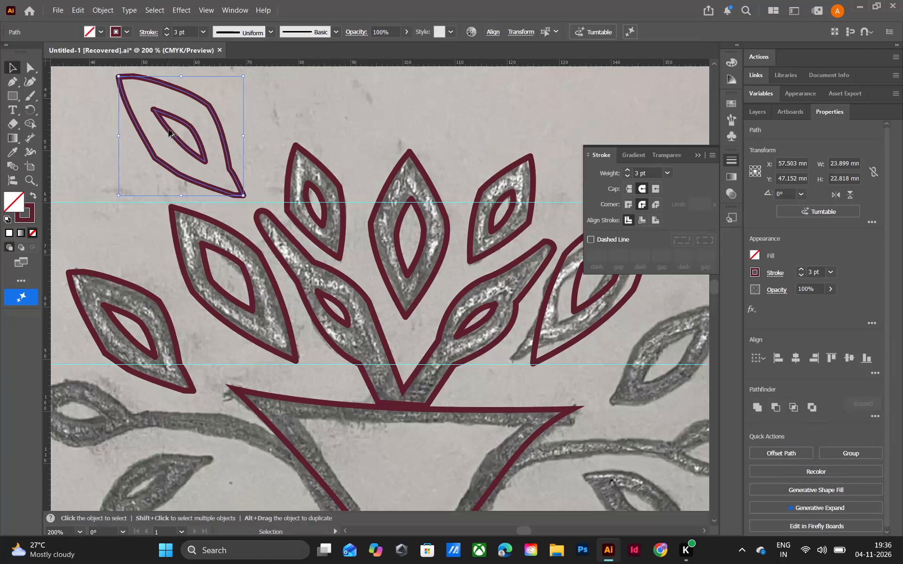
left_click_drag(169, 135, 250, 130)
key("Right")
key("Right")
key("Right")
key("Right")
key("Right")
key("Right")
key("Right")
key("Right")
key("Right")
key("Right")
key("Right")
key("Right")
key("Right")
key("Right")
key("Right")
key("Right")
key("Right")
key("Right")
key("Right")
key("Right")
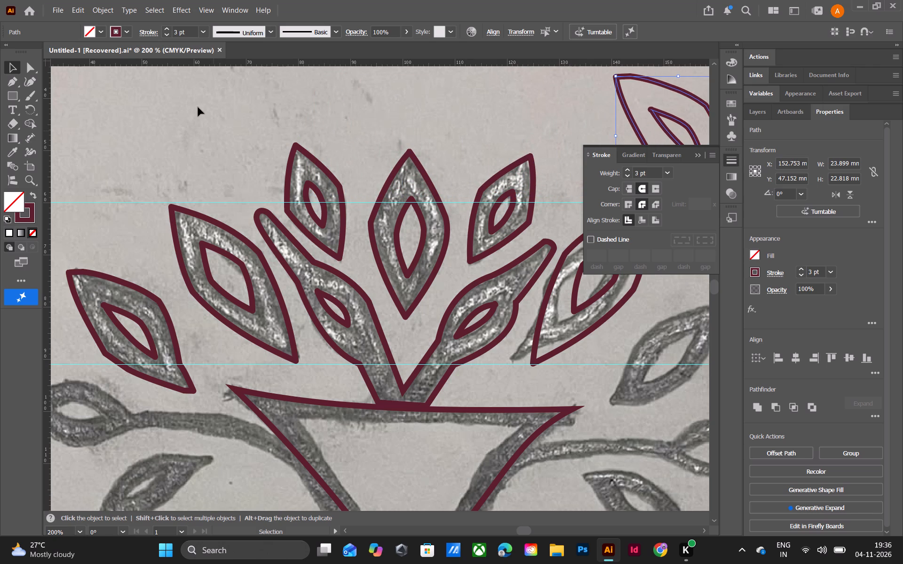
Reflect the copied leaf's outline and inner opening so it leans outward like the pencil leaf on the right.
scroll(210, 110, "down", 9, "ctrl")
scroll(0, 148, "down", 12, "ctrl")
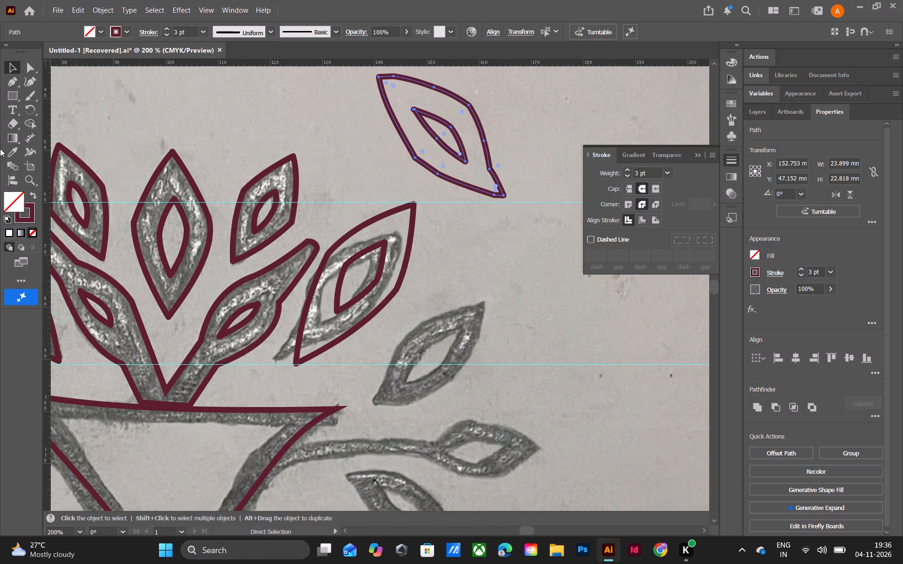
key("o")
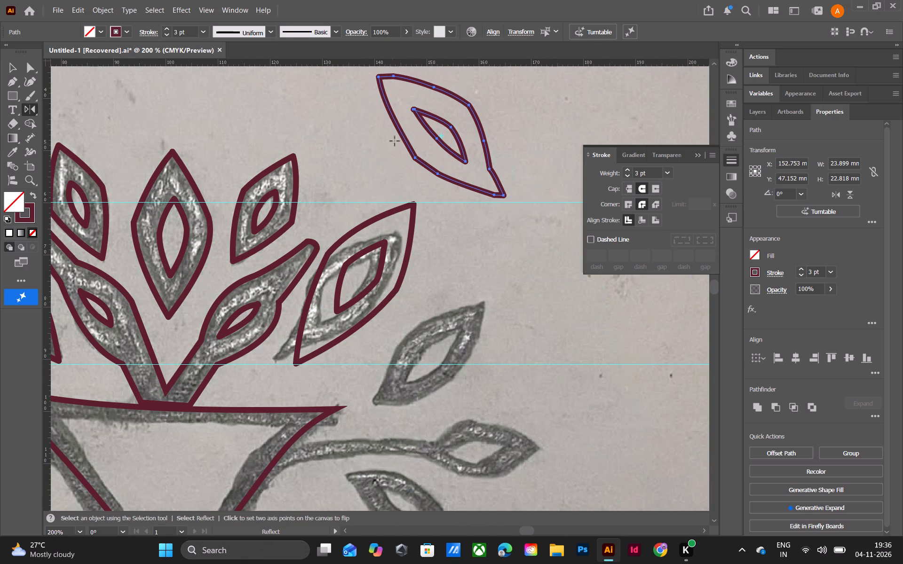
left_click_drag(469, 129, 440, 140)
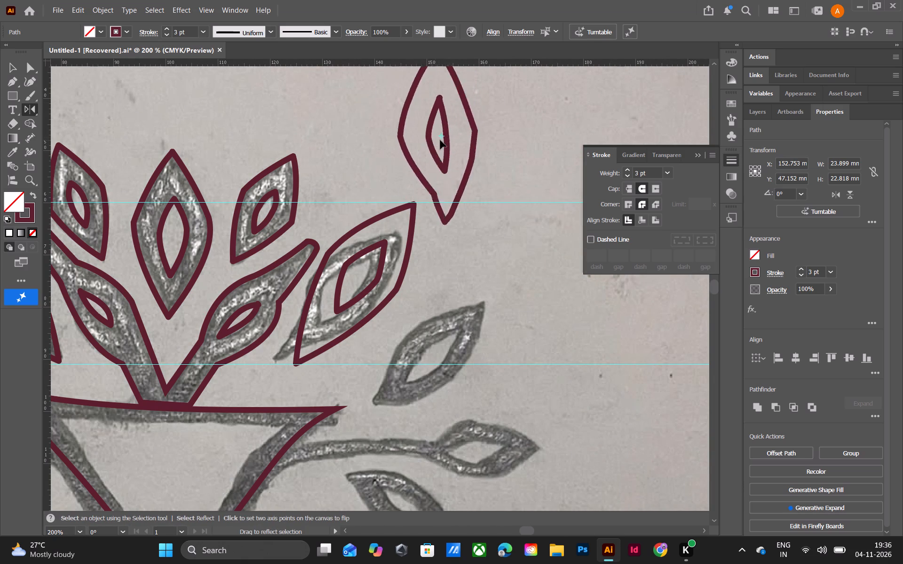
left_click_drag(440, 140, 444, 123)
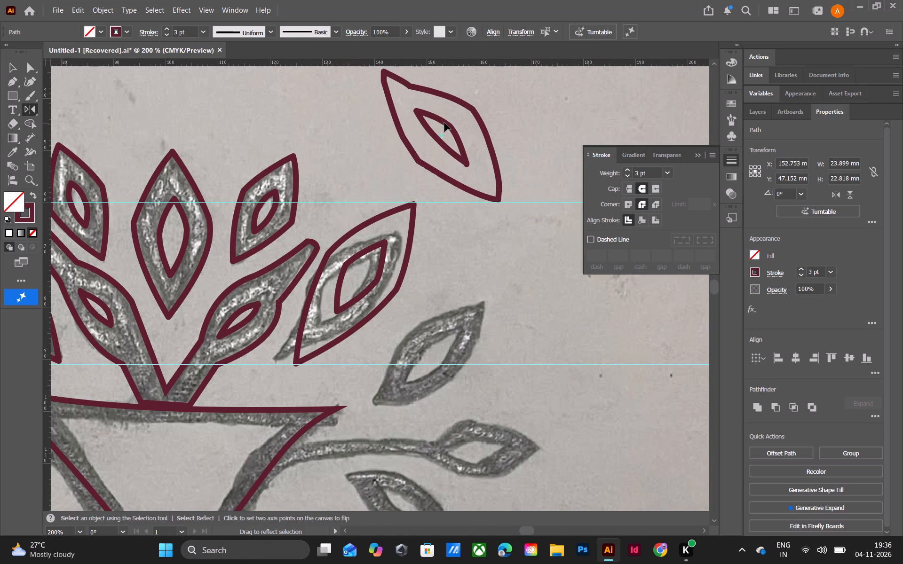
left_click_drag(444, 123, 452, 236)
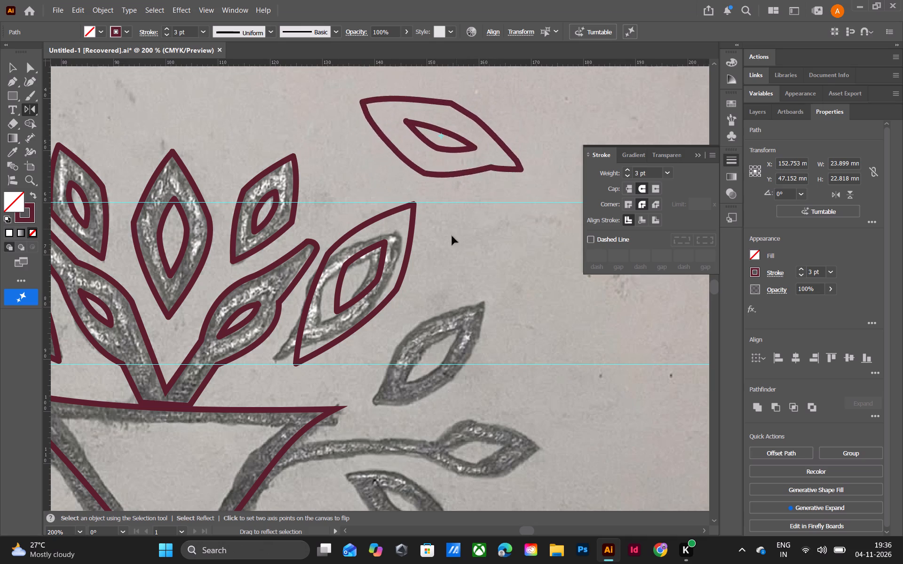
left_click_drag(452, 236, 262, 110)
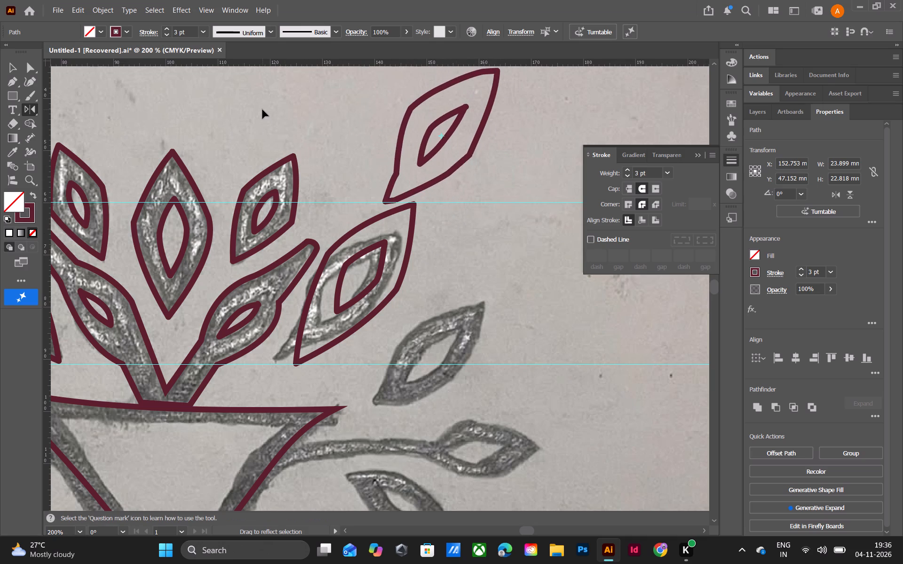
left_click_drag(262, 110, 262, 103)
Move the reflected leaf down over the untraced upper-right pencil leaf, to about Y 88.1 mm.
scroll(251, 167, "up", 14, "ctrl")
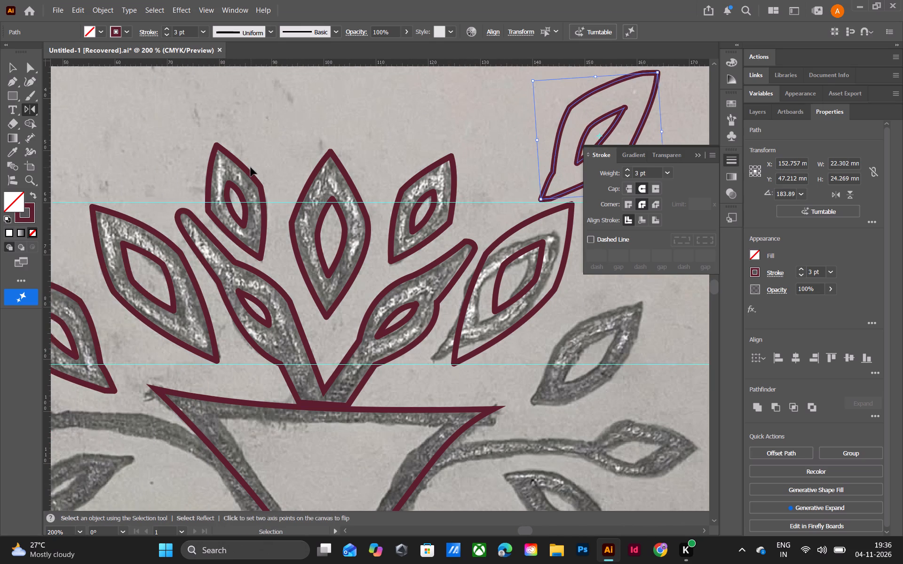
scroll(251, 167, "up", 8, "ctrl")
scroll(251, 167, "down", 9, "ctrl")
scroll(251, 167, "up", 8, "ctrl")
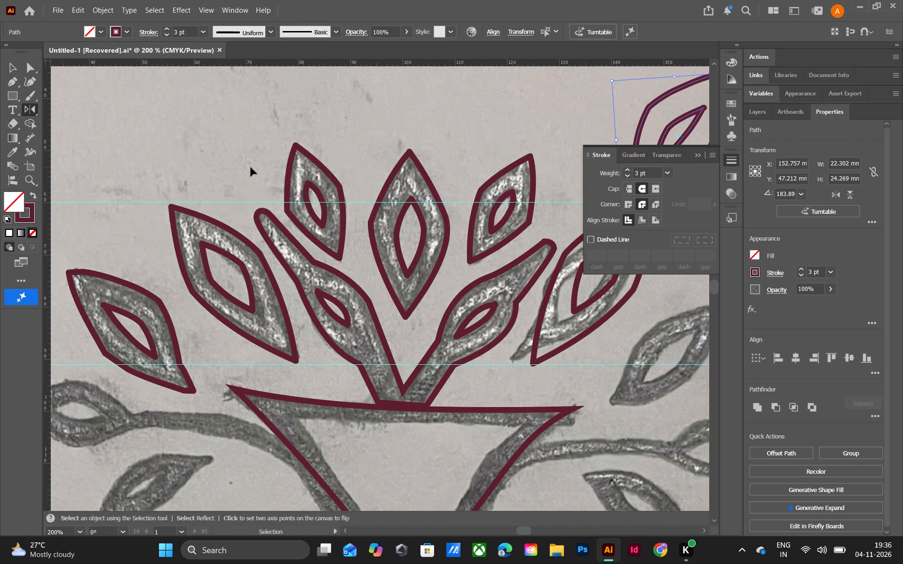
scroll(251, 167, "down", 8, "ctrl")
scroll(251, 167, "down", 15, "ctrl")
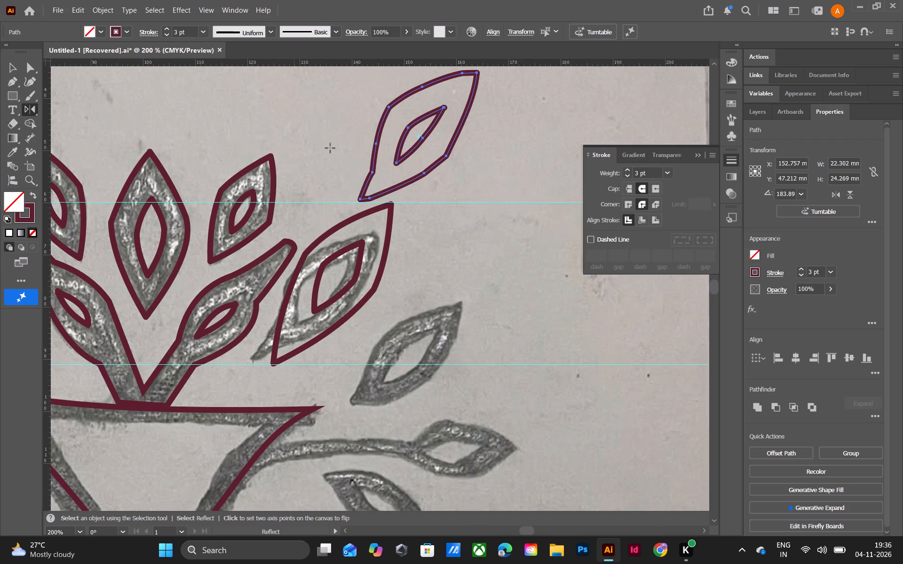
key("Down")
key("Down")
key("Down")
key("Down")
key("Down")
key("Down")
key("Down")
key("Down")
key("Down")
key("Down")
key("Down")
key("Down")
key("Down")
key("Down")
key("Down")
key("Down")
key("Down")
key("Down")
key("Down")
key("Down")
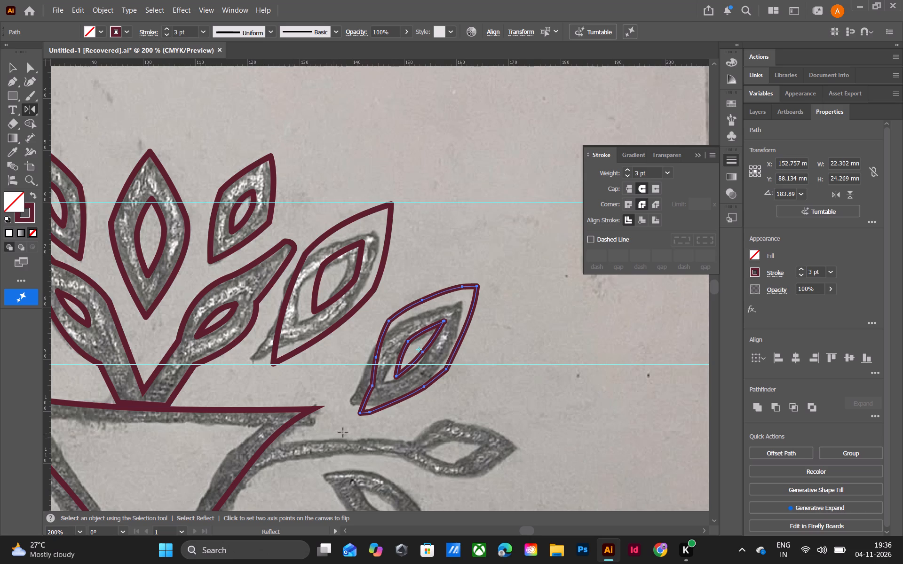
Rotate the reflected leaf to about 175° and shift it left to about X 151.7 mm to fit the pencil drawing.
left_click(15, 68)
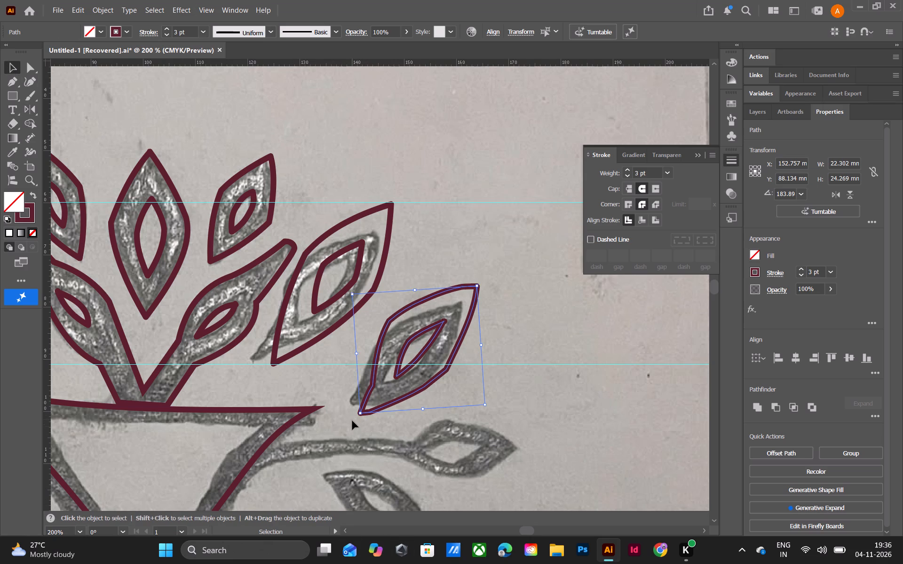
left_click_drag(357, 417, 355, 412)
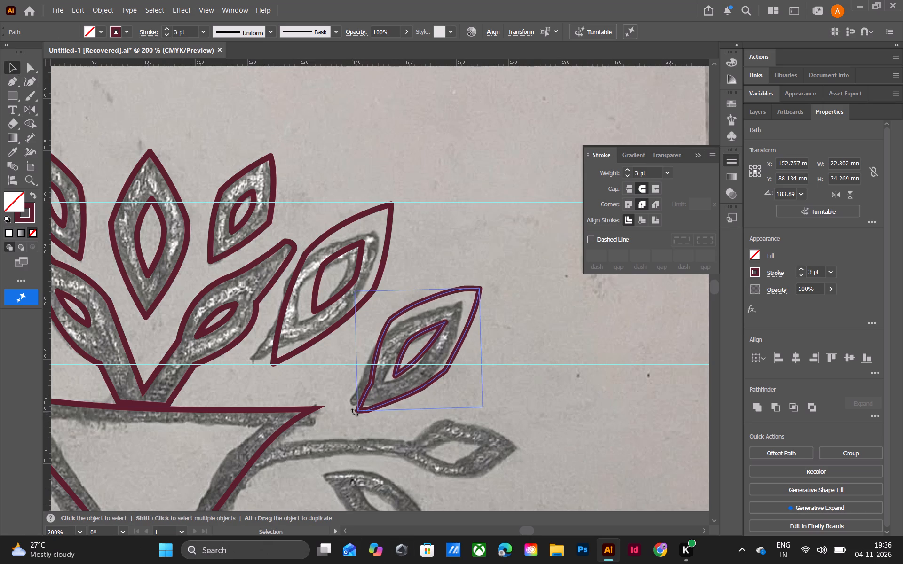
left_click_drag(355, 412, 349, 406)
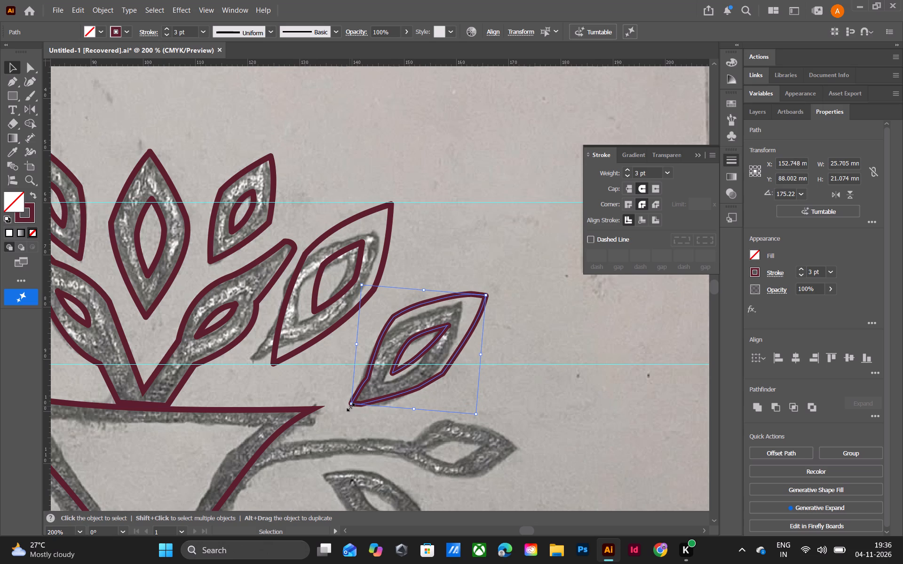
key("Left")
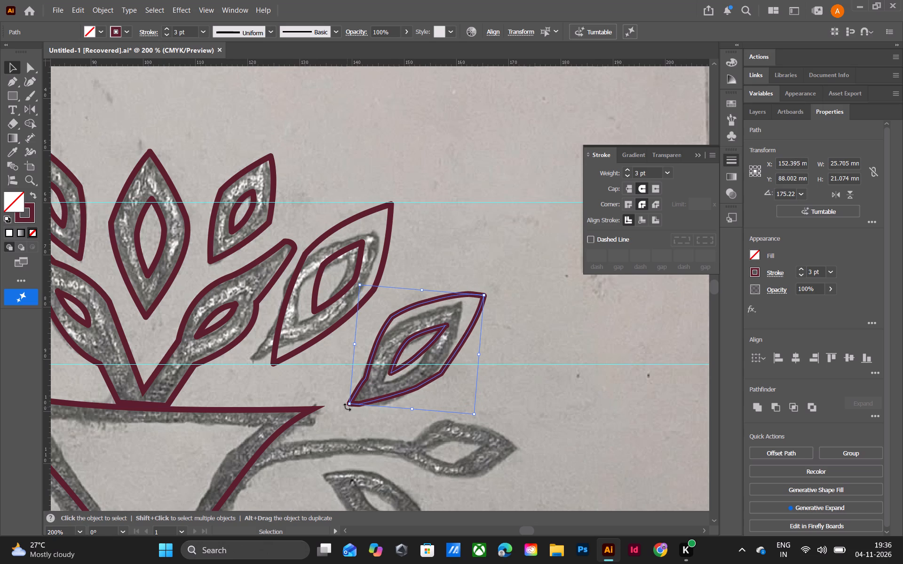
key("Left")
key("Left")
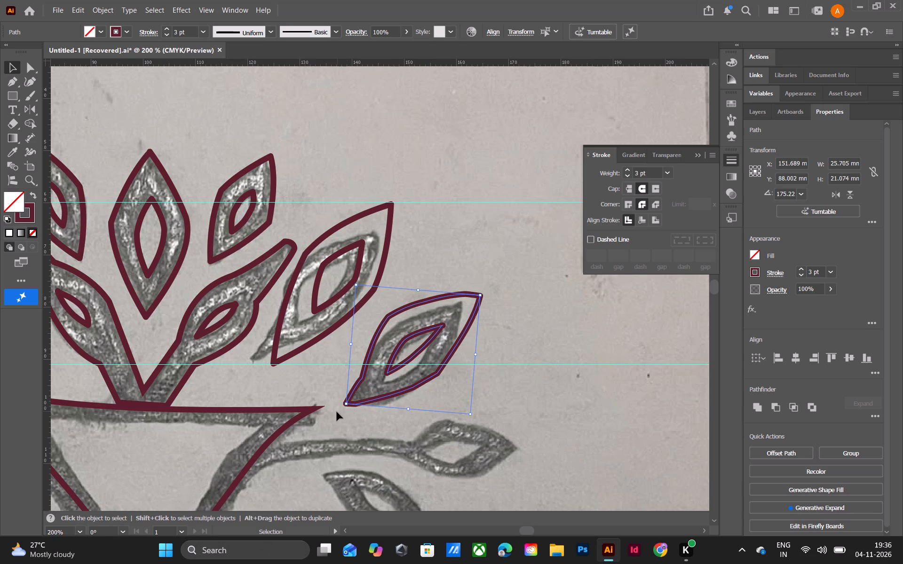
Collapse the stroke settings covering the drawing and deselect the placed leaf.
key("ctrl+minus")
key("ctrl+minus")
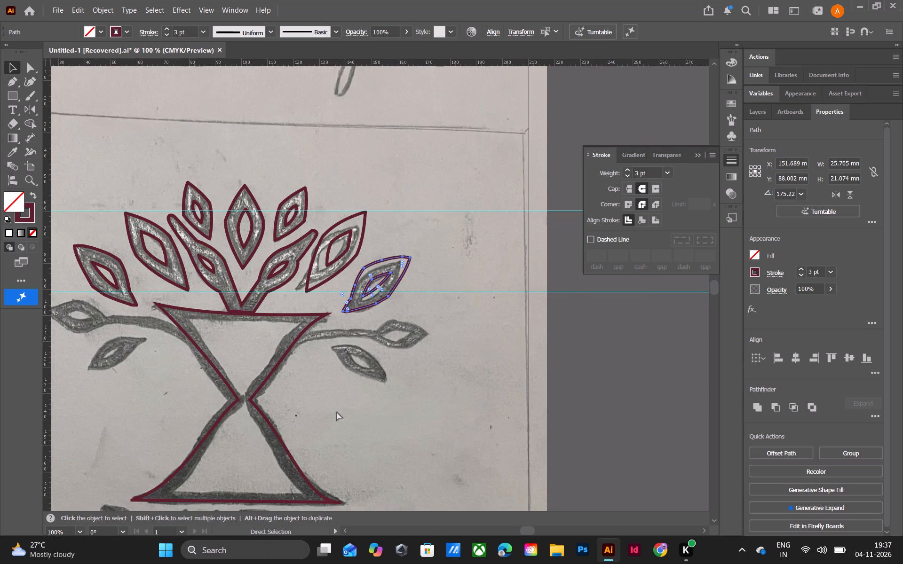
key("ctrl+equal")
scroll(339, 402, "up", 15, "ctrl")
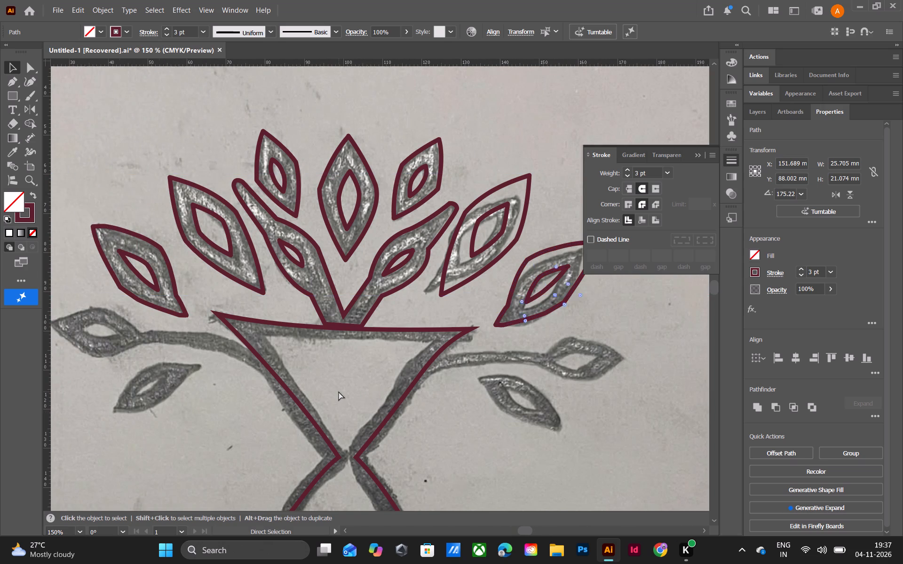
scroll(339, 392, "up", 3, "ctrl")
scroll(339, 392, "down", 6, "ctrl")
scroll(339, 391, "up", 2, "ctrl")
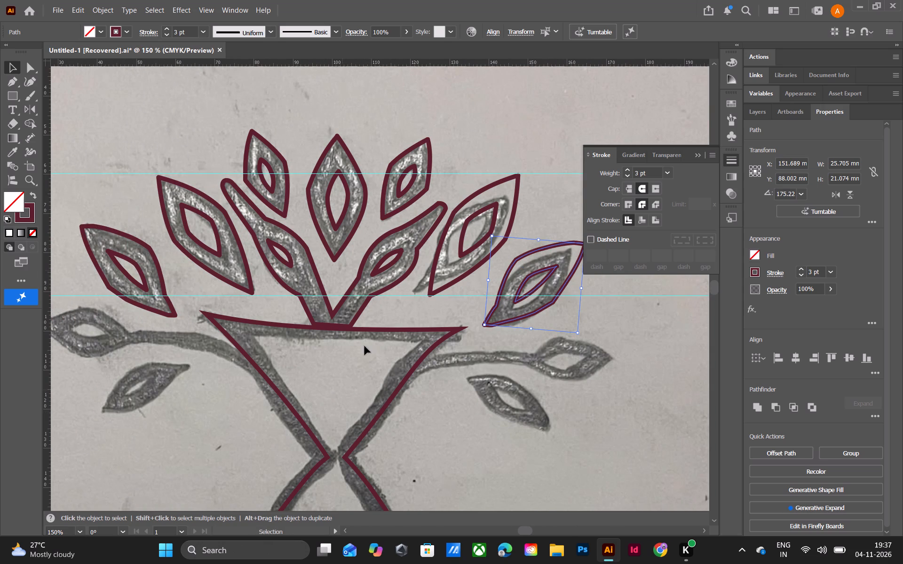
left_click(700, 154)
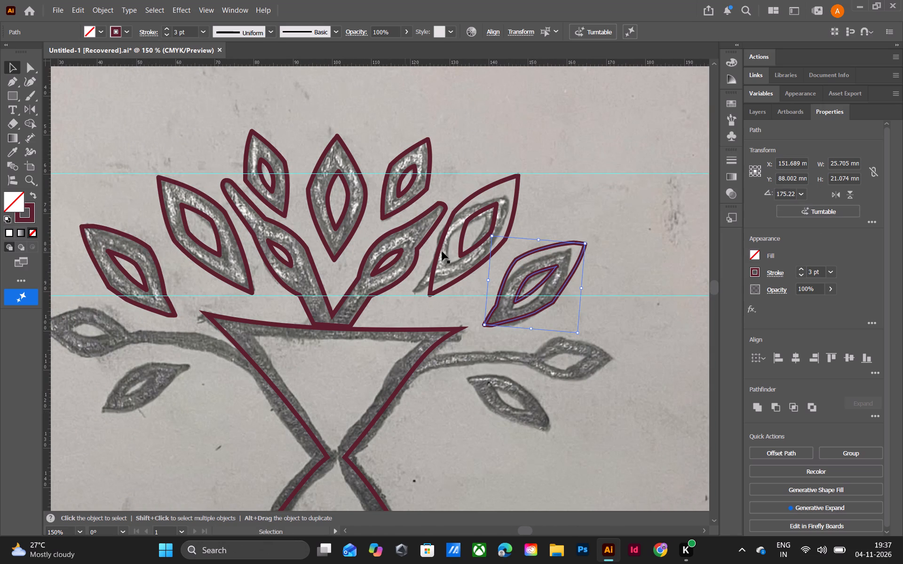
left_click(577, 212)
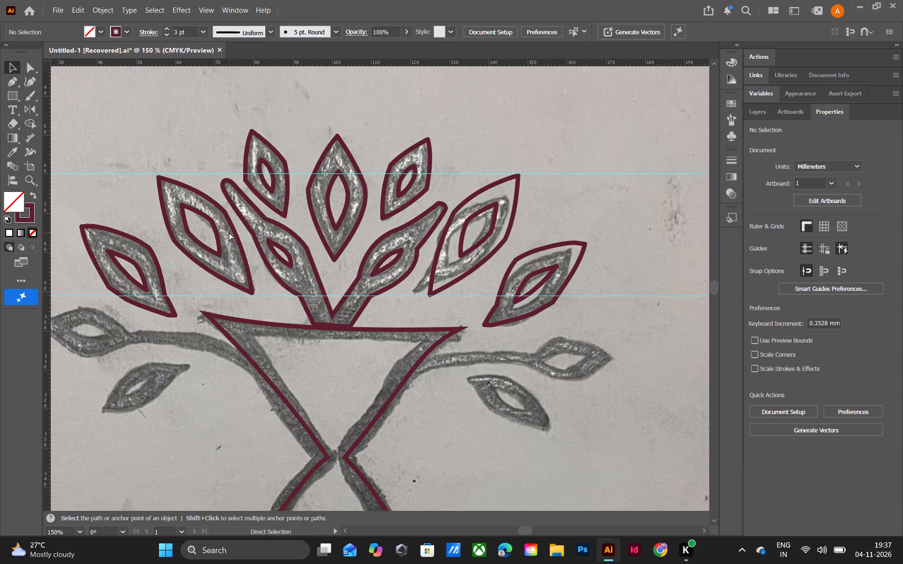
Examine the untraced branch and its two leaves on the motif's left side.
scroll(229, 232, "up", 9, "ctrl")
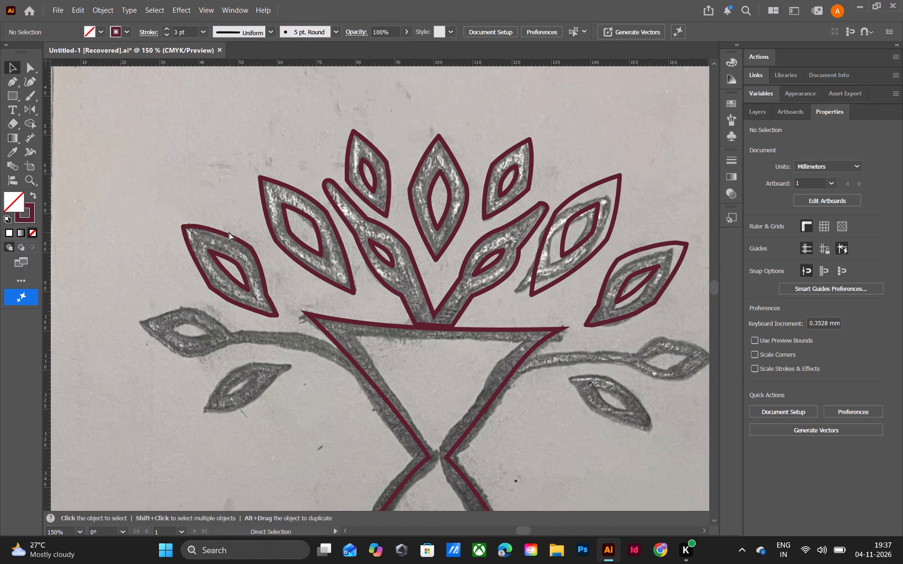
key("ctrl+equal")
key("ctrl+equal")
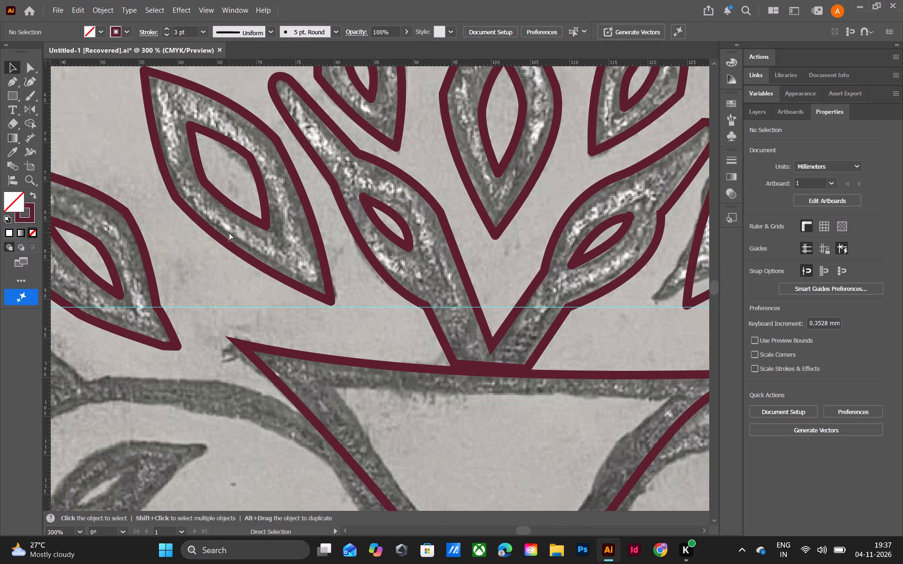
scroll(229, 232, "down", 4, "ctrl")
scroll(229, 232, "up", 12, "ctrl")
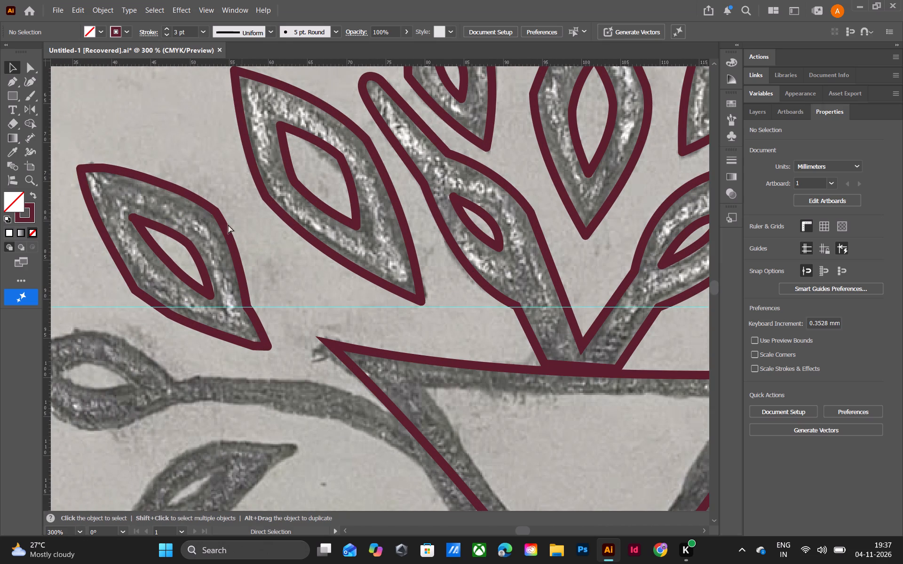
scroll(212, 231, "up", 7, "ctrl")
scroll(211, 231, "down", 2, "ctrl")
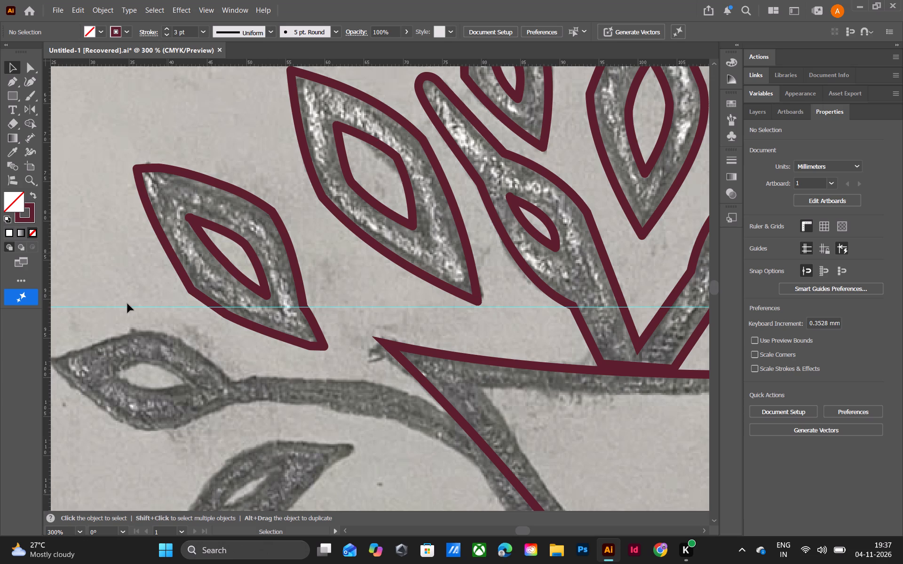
scroll(140, 293, "up", 9, "ctrl")
scroll(168, 256, "down", 4)
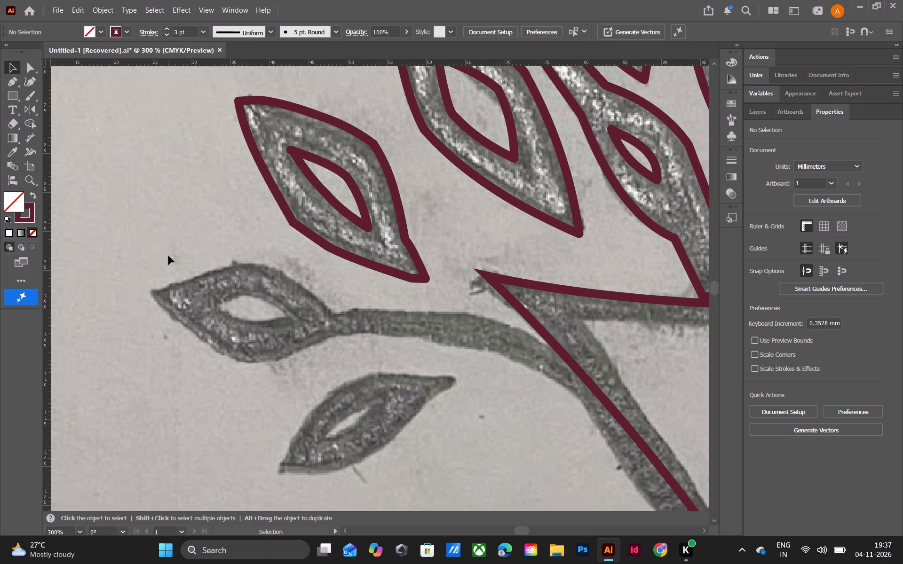
Trace the left side branch's upper edge and its end leaf's upper edge with the Pen tool, from the main stem to the leaf tip.
scroll(168, 256, "down", 5)
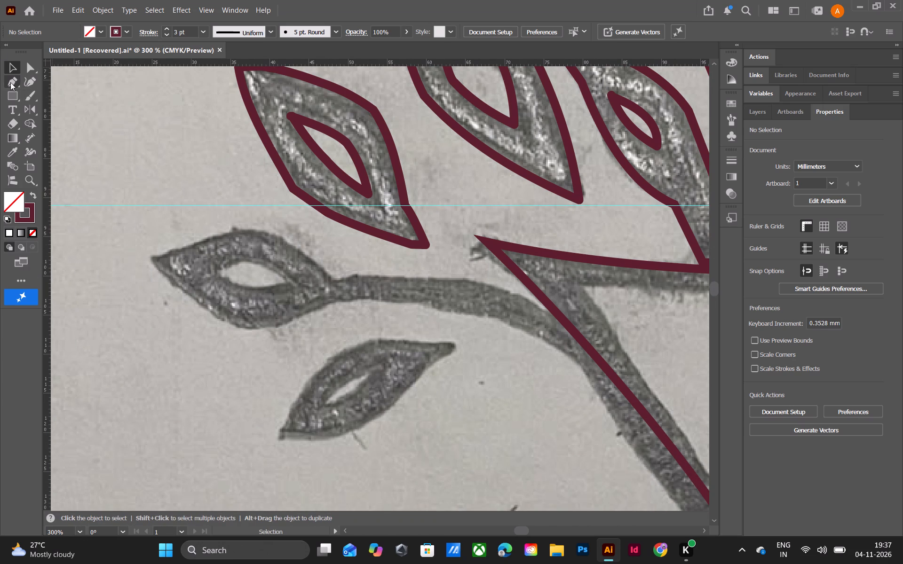
left_click(10, 82)
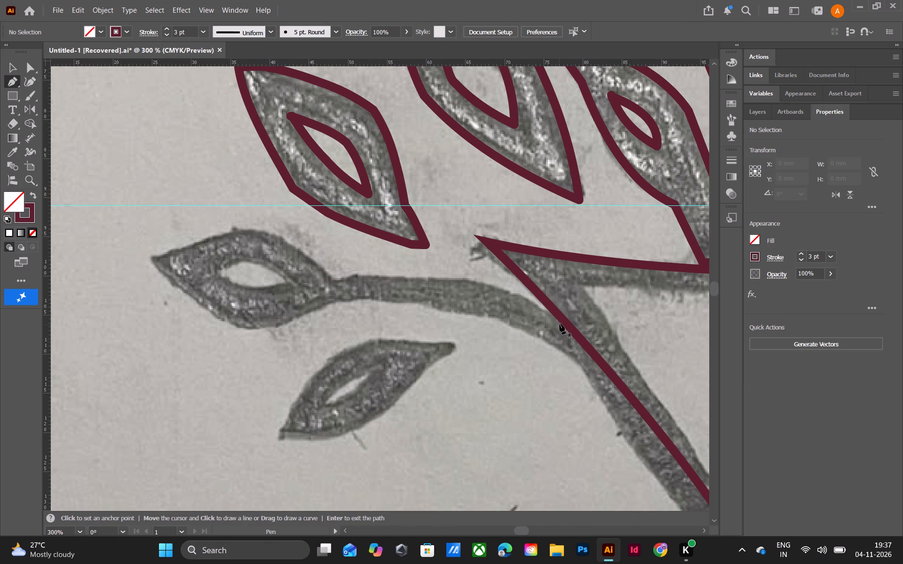
left_click(559, 321)
left_click(491, 284)
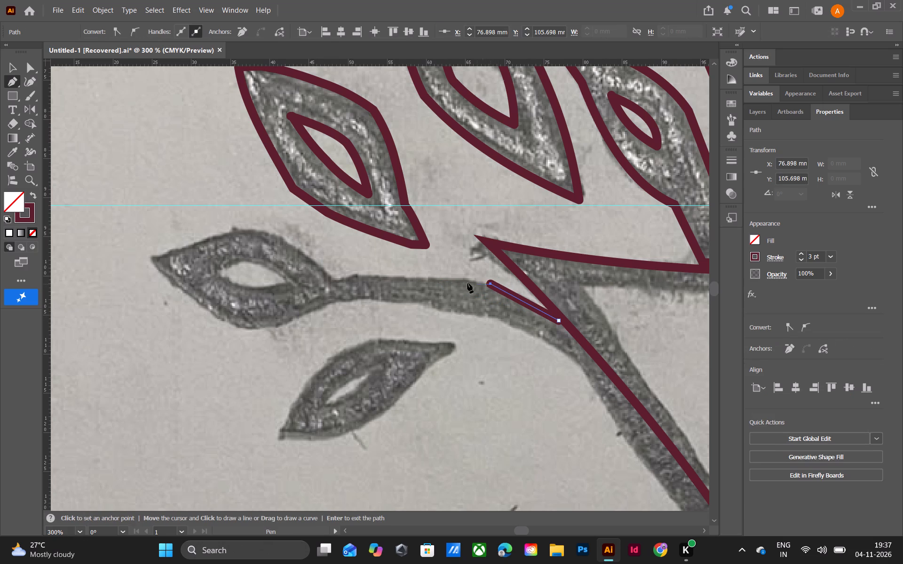
left_click(357, 274)
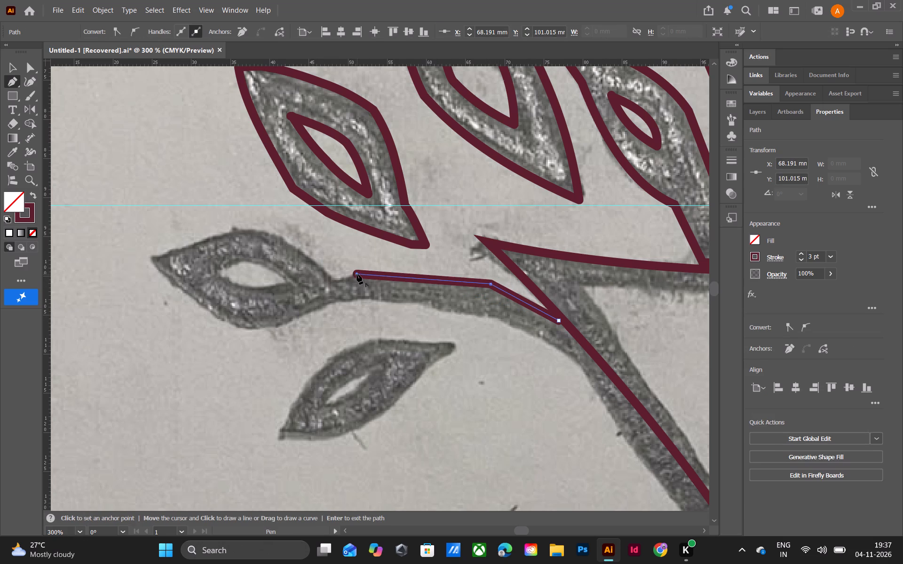
left_click(333, 279)
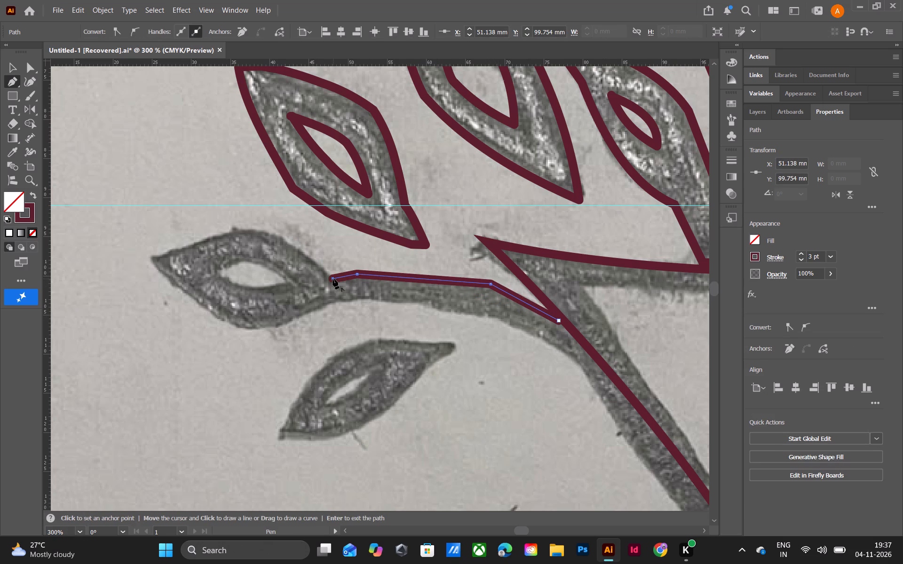
left_click(287, 243)
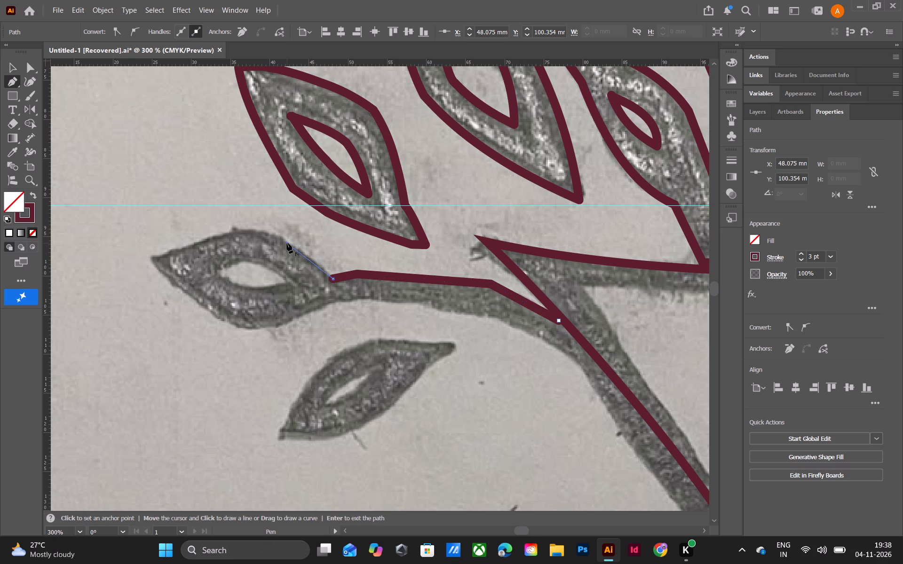
left_click(258, 229)
left_click(227, 231)
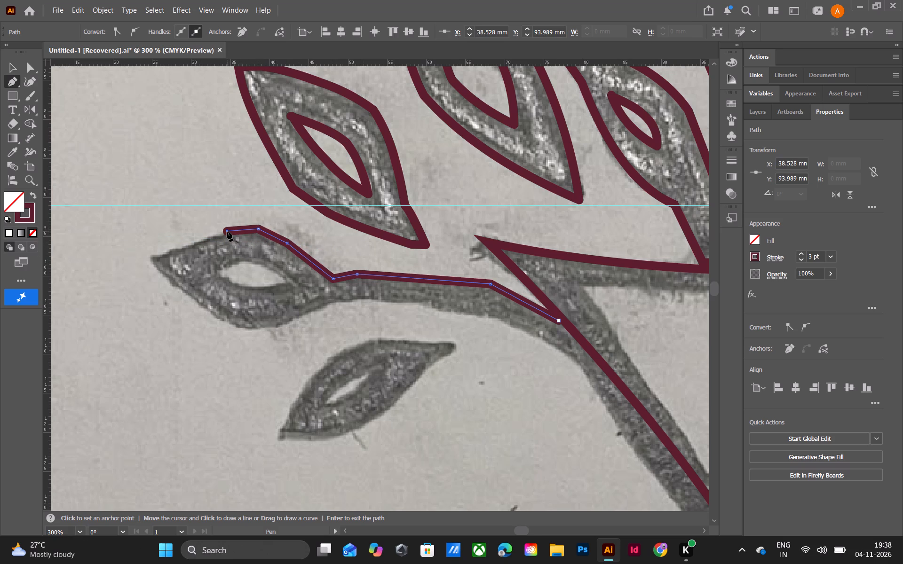
left_click(183, 246)
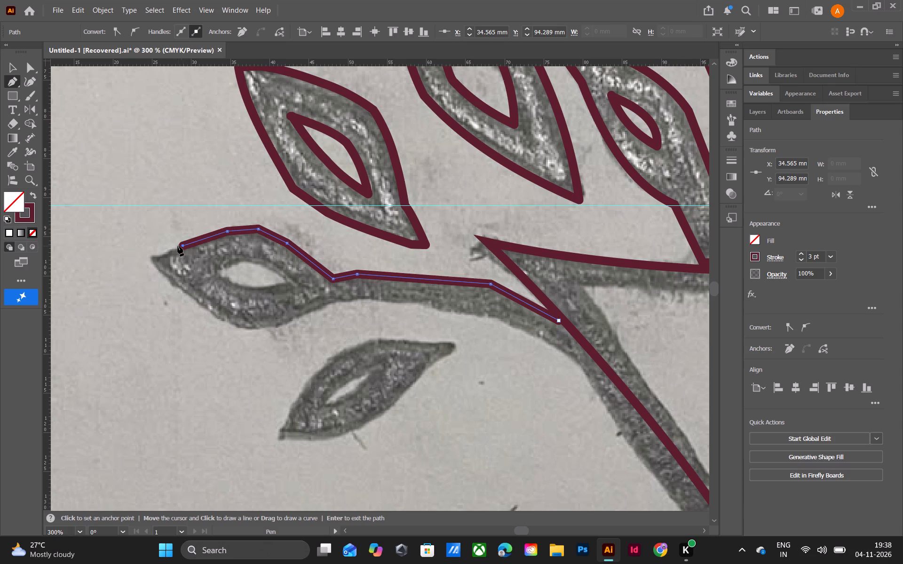
left_click(151, 257)
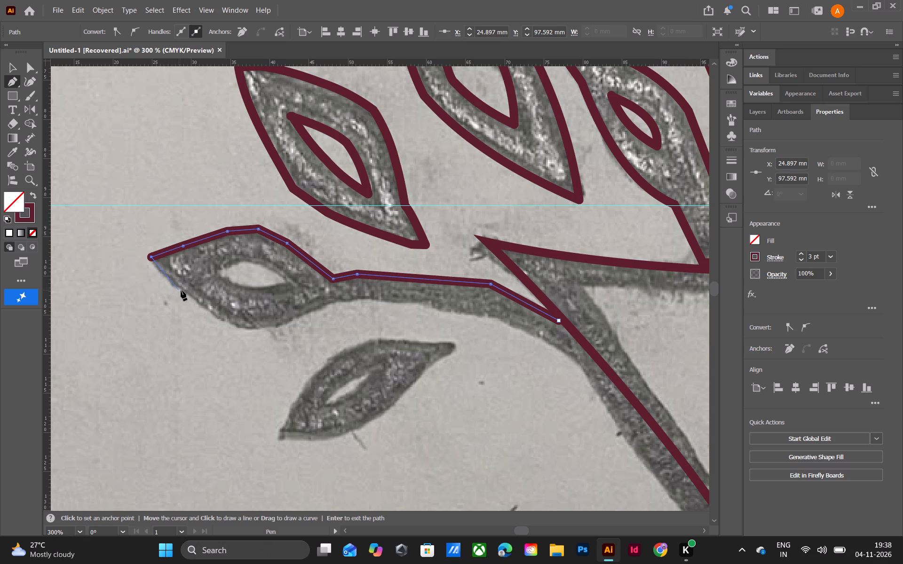
Continue the path along the lower edges of the leaf and branch back to the main stem and close the outline.
left_click(182, 291)
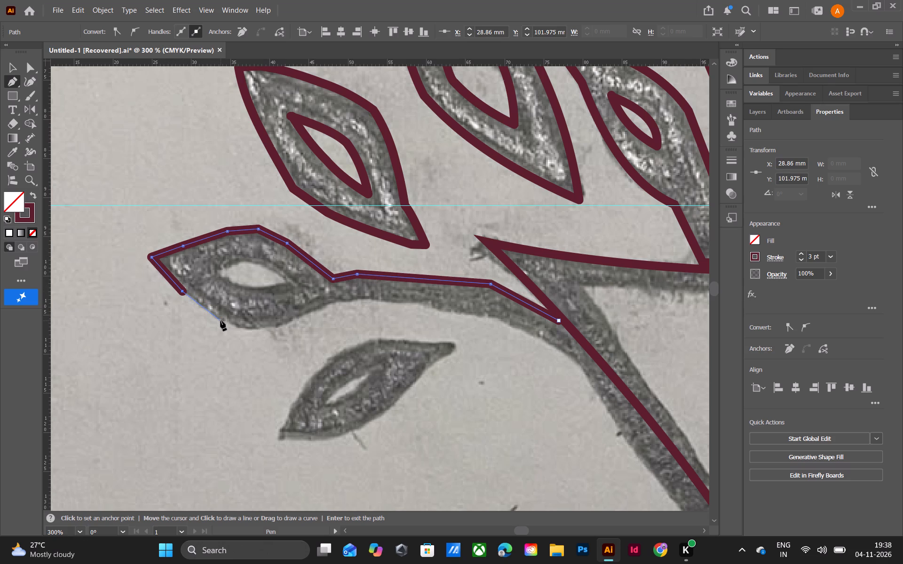
left_click(222, 321)
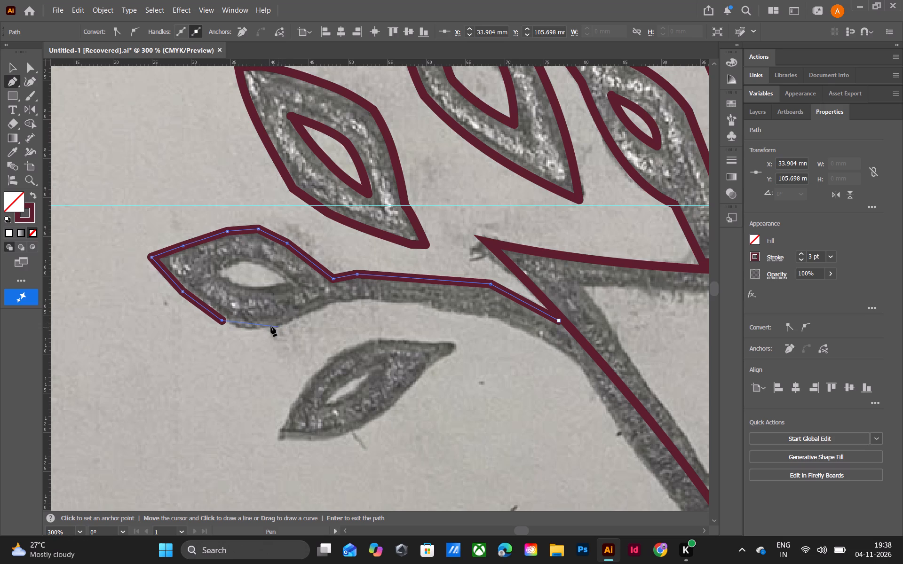
left_click(243, 328)
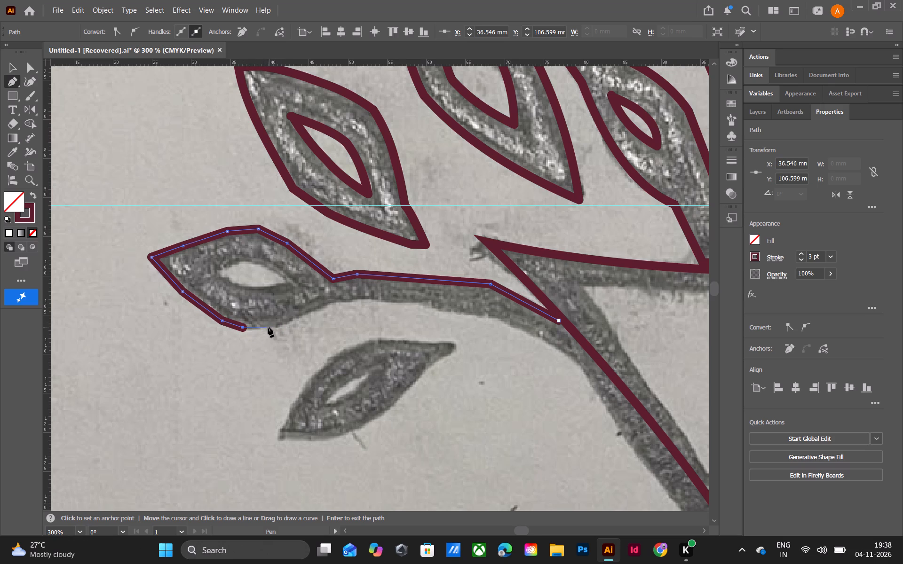
left_click(268, 327)
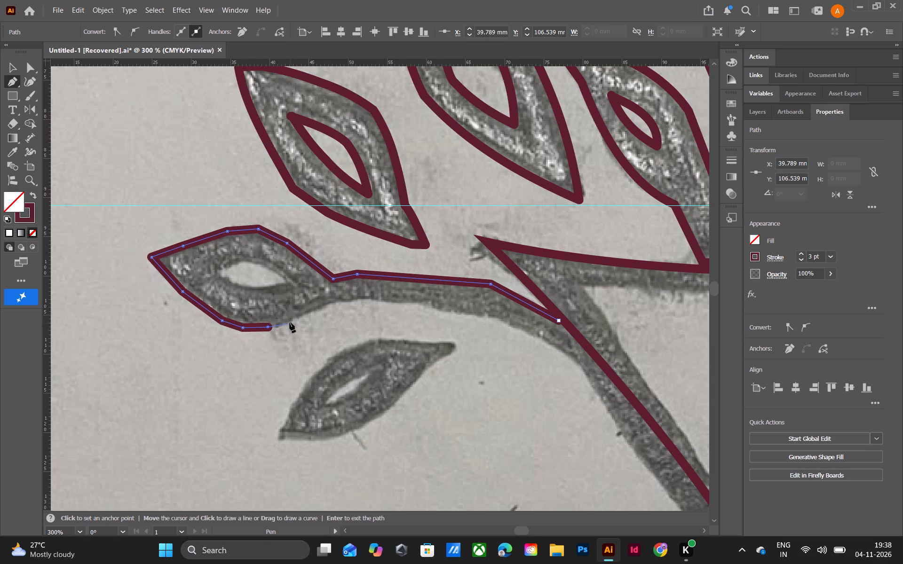
left_click(284, 326)
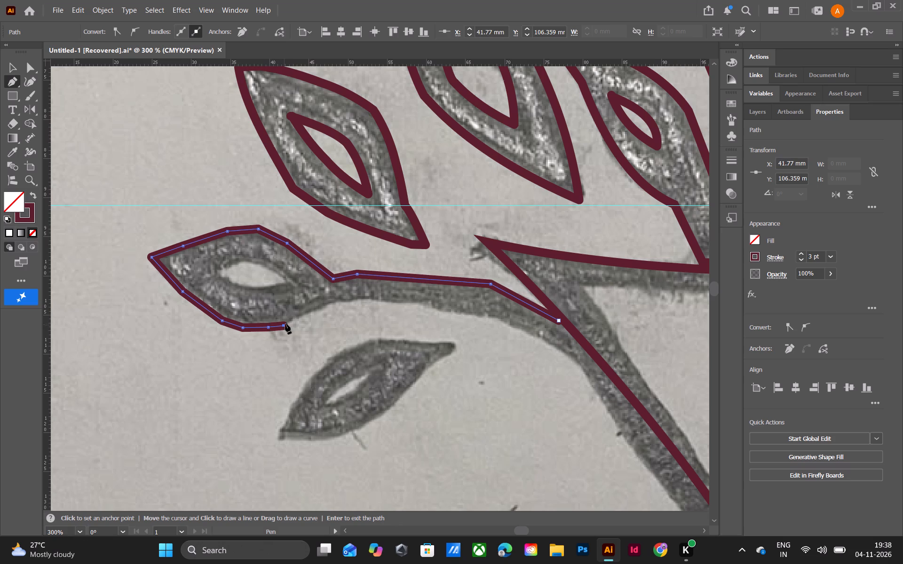
left_click(301, 316)
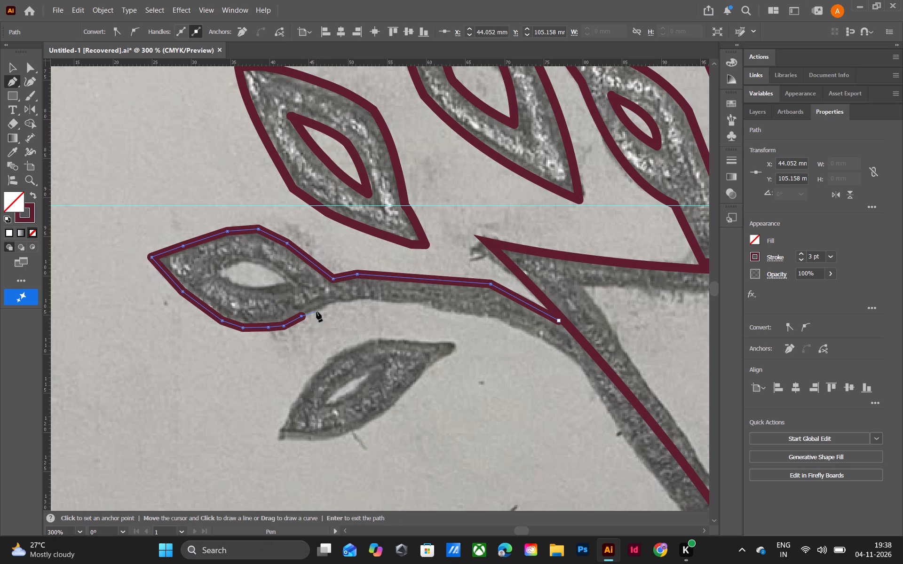
left_click(340, 301)
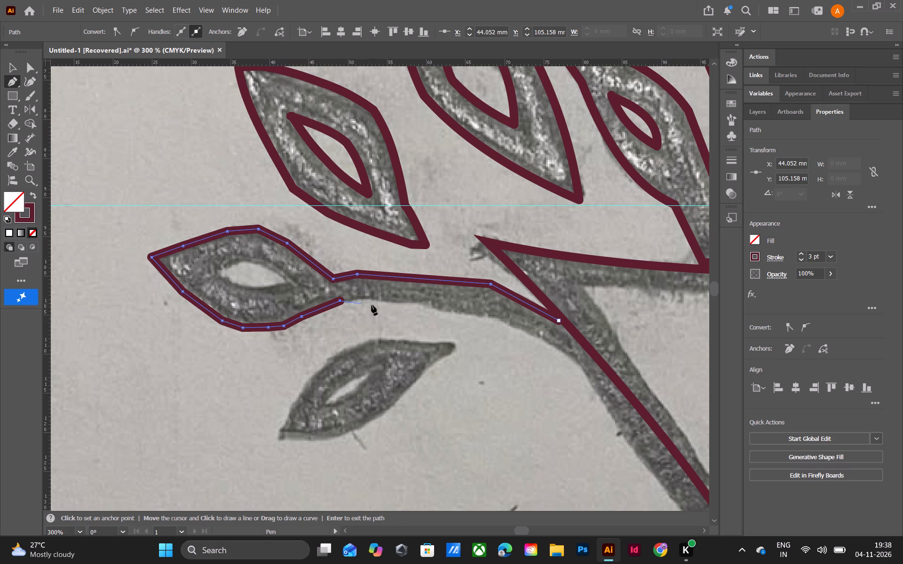
left_click(417, 302)
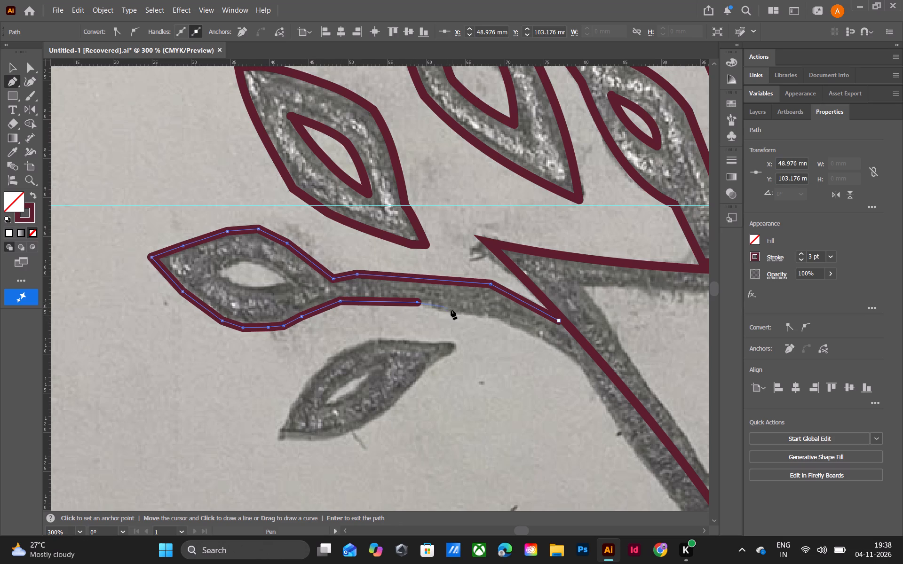
left_click(491, 318)
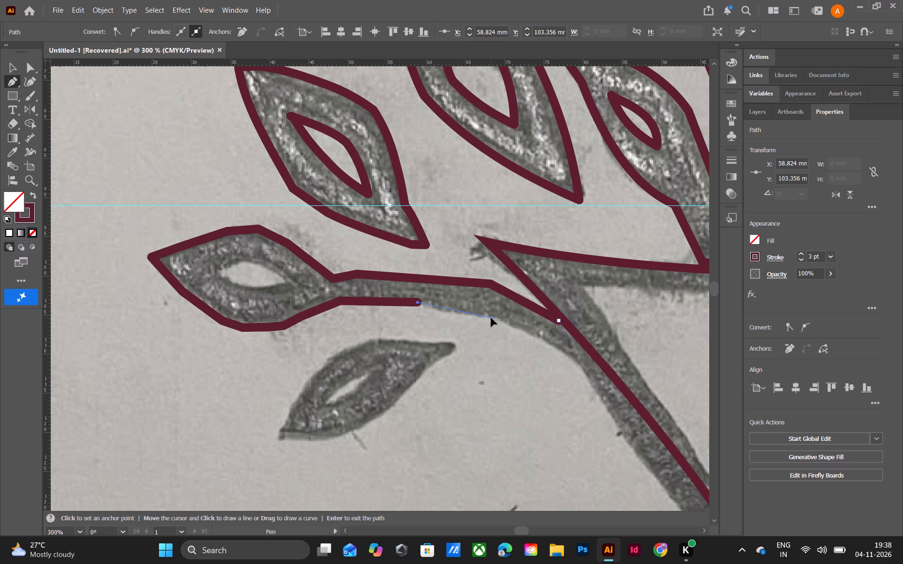
left_click(580, 349)
left_click(585, 346)
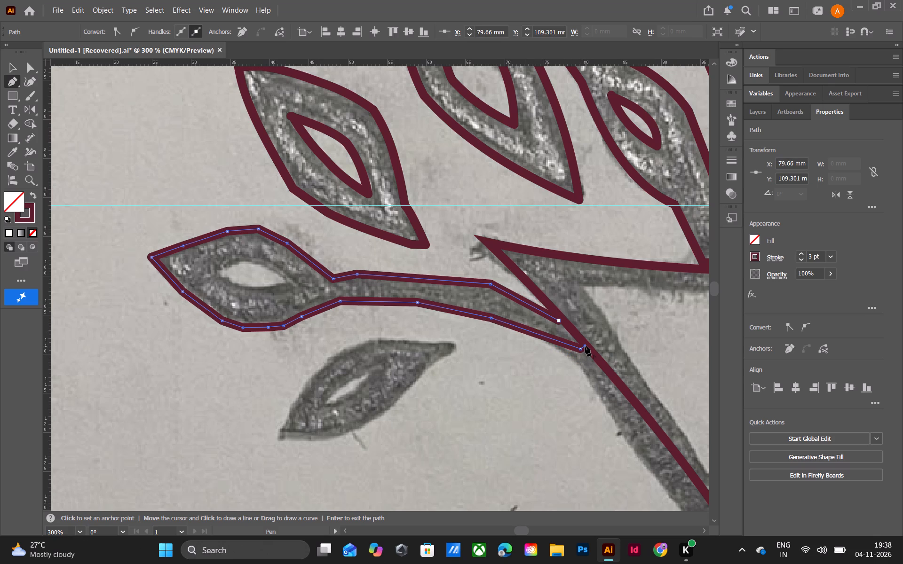
left_click(559, 321)
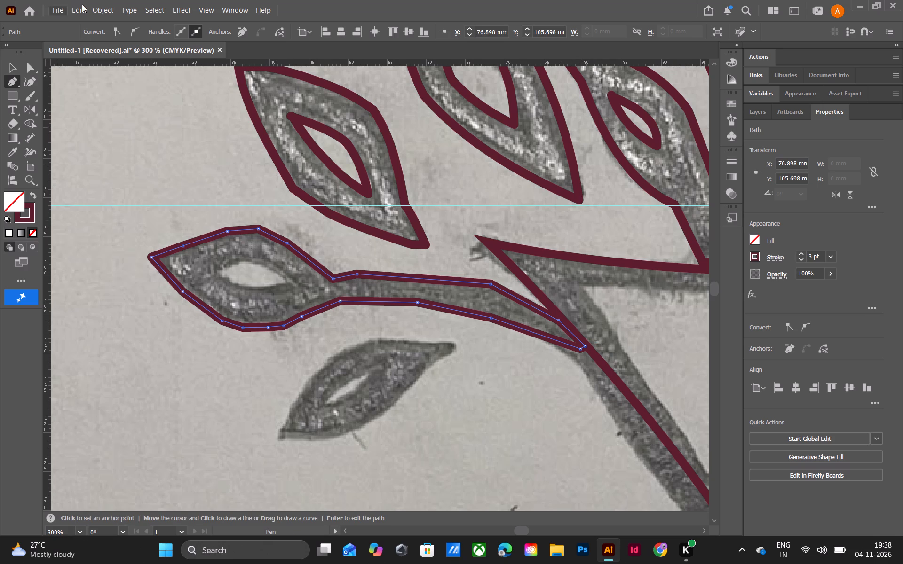
Trace the end leaf's inner opening as a closed four-point path about 9 mm long and deselect it.
left_click(219, 270)
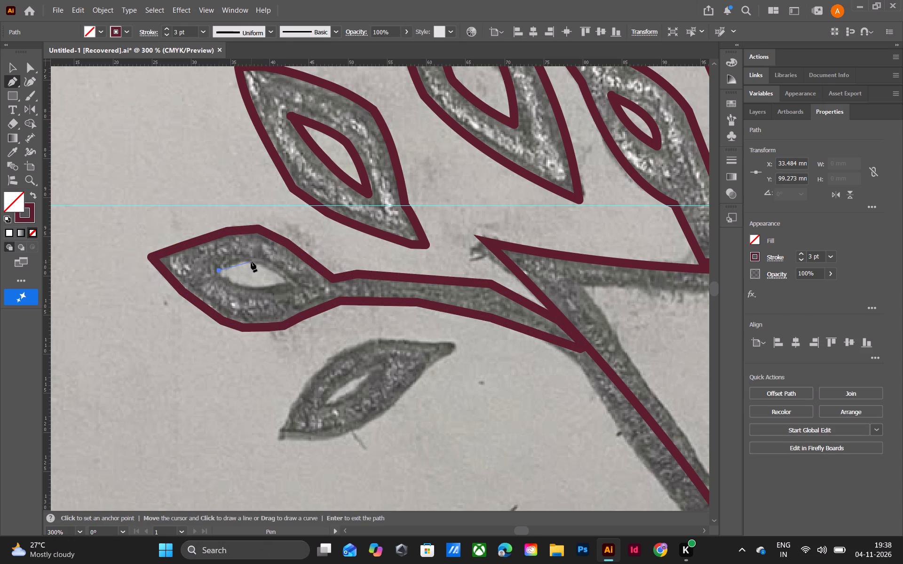
left_click(251, 262)
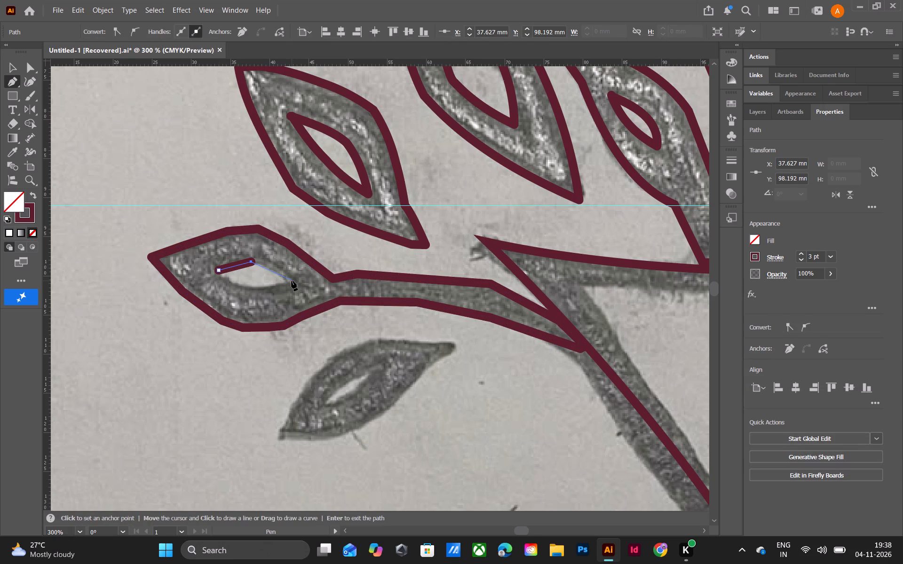
left_click(292, 281)
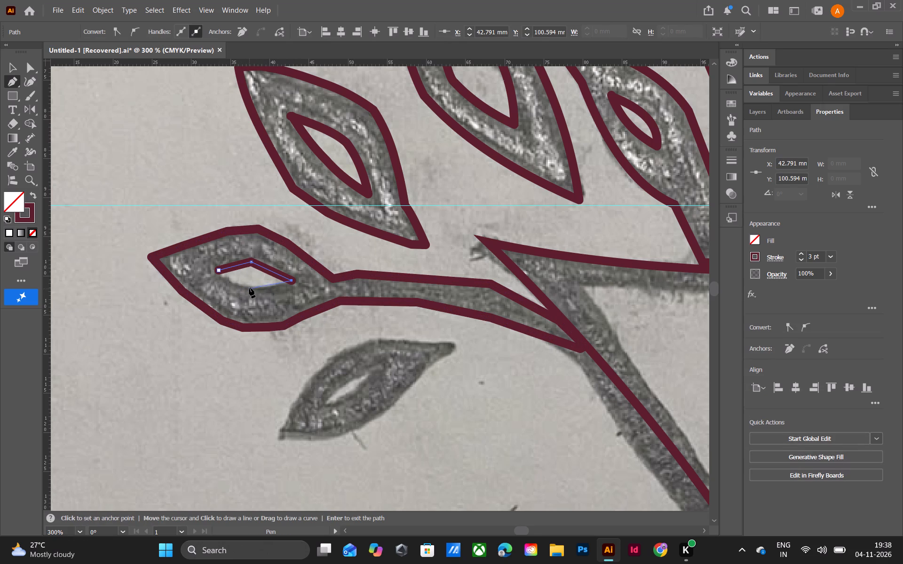
left_click(249, 286)
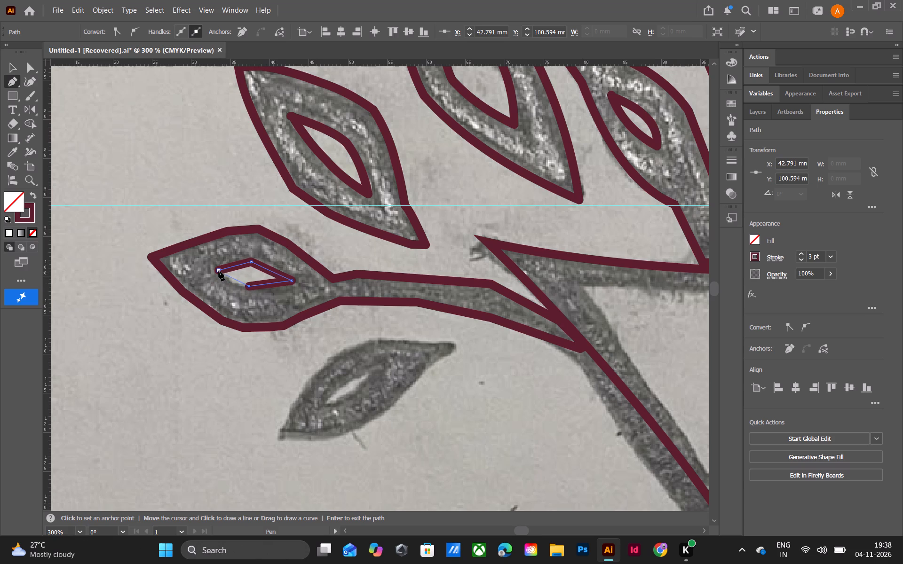
left_click(219, 272)
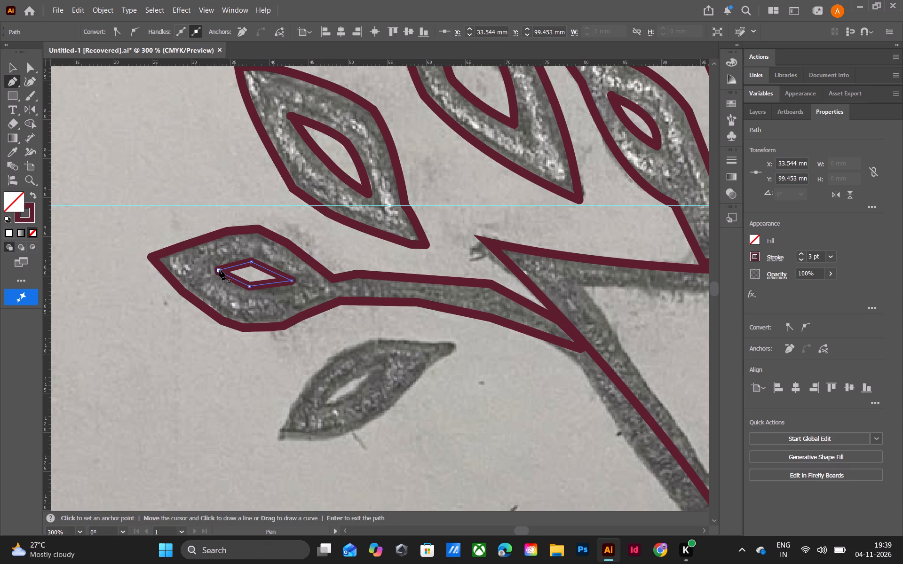
left_click(220, 270)
left_click(12, 67)
left_click(221, 410)
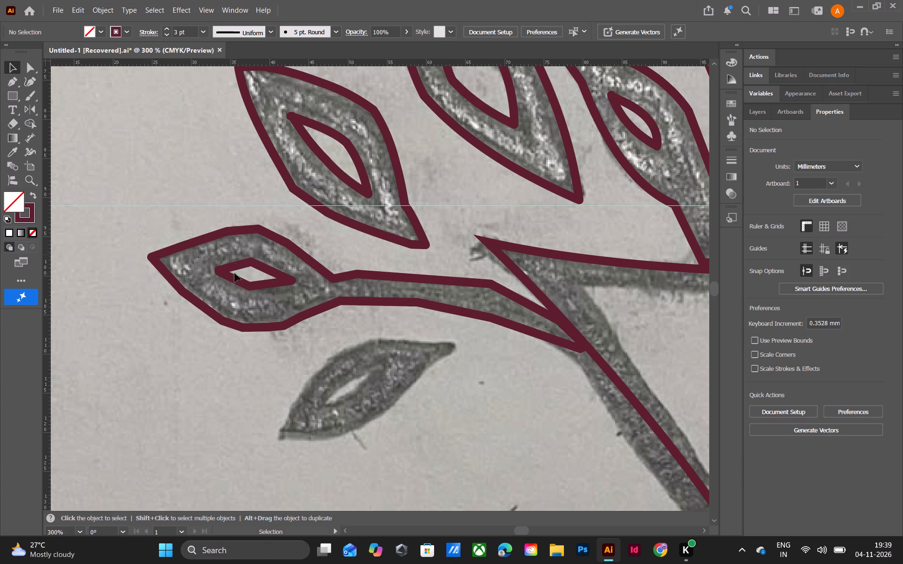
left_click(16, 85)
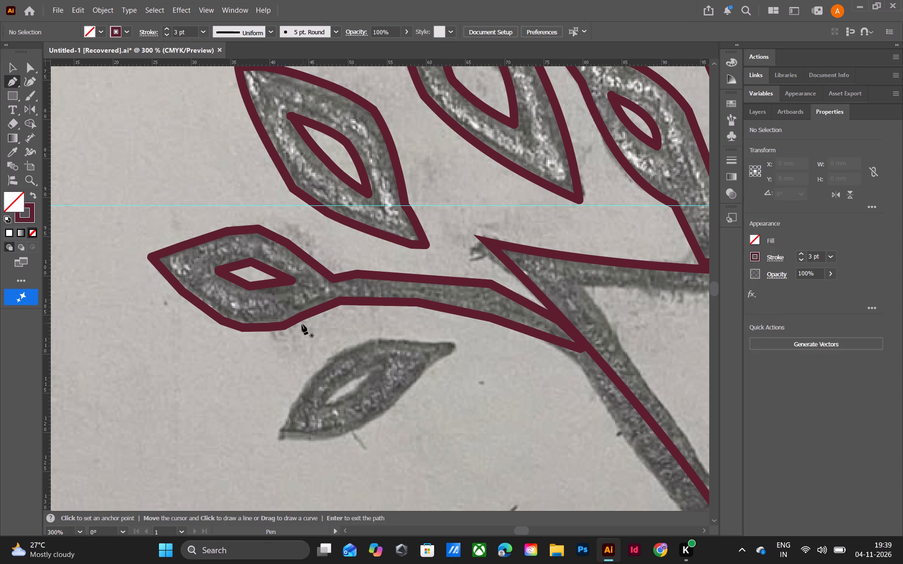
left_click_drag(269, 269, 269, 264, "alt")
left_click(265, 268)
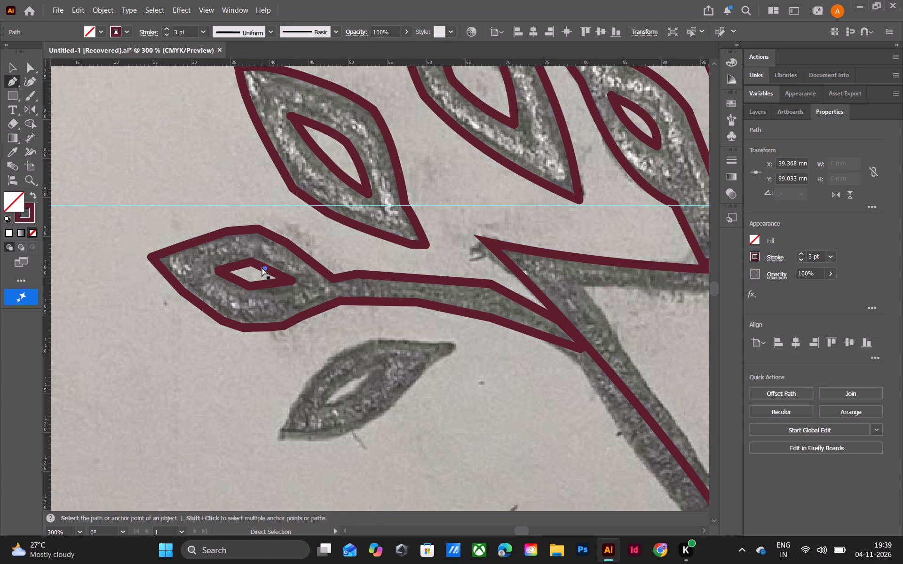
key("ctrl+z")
Select the left end leaf's inner opening, curve its four straight sides outward into a rounded almond shape, and deselect it.
left_click(13, 67)
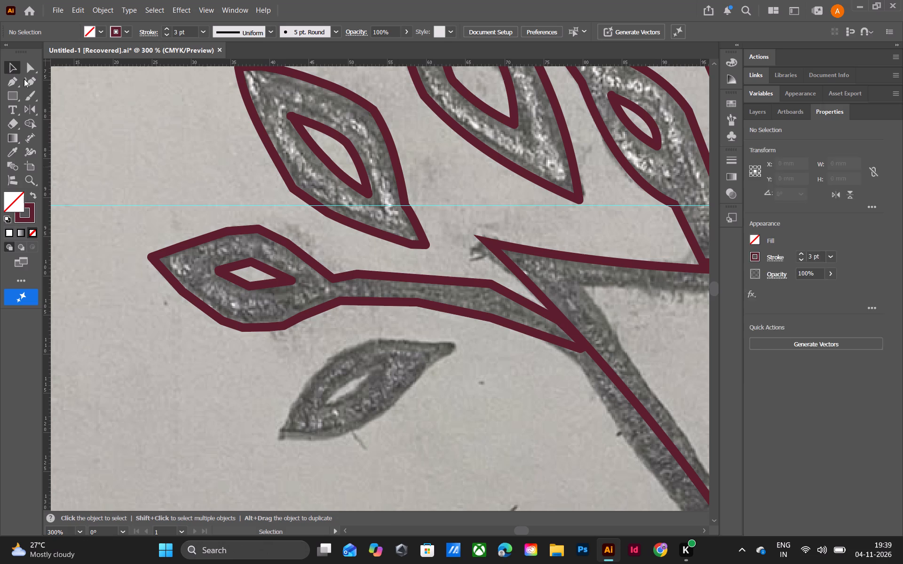
left_click(282, 278)
triple_click(282, 279)
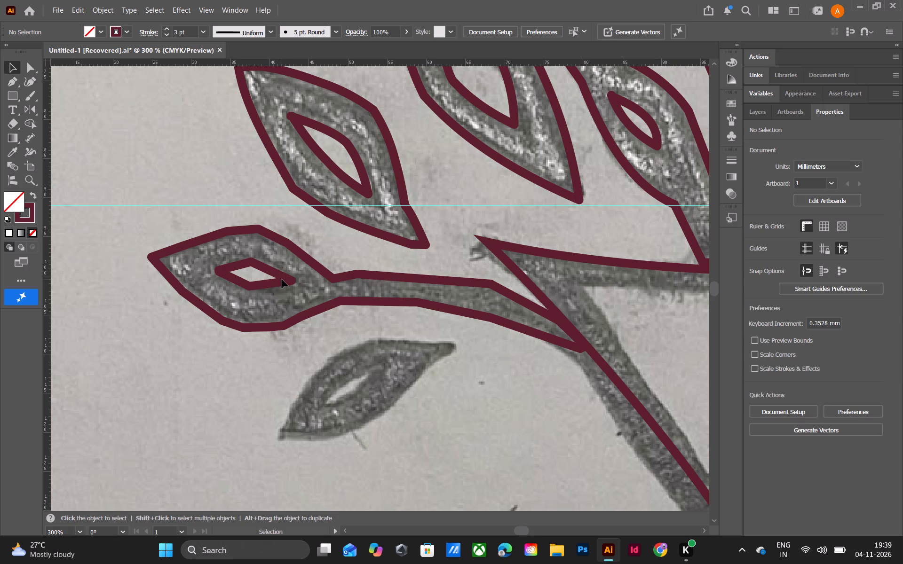
left_click(282, 279)
left_click(173, 272)
key("v")
triple_click(258, 284)
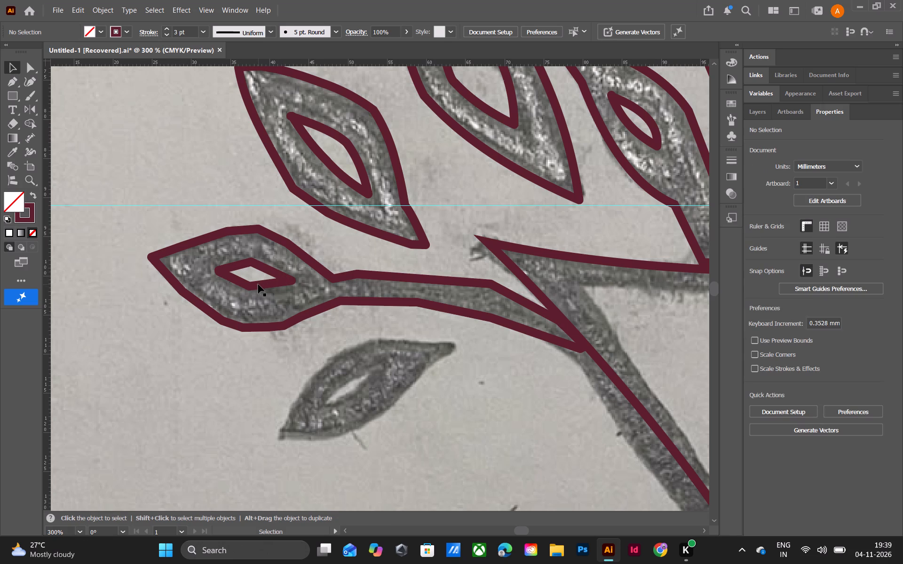
triple_click(258, 284)
left_click(258, 284)
key("ctrl+minus")
key("ctrl+minus")
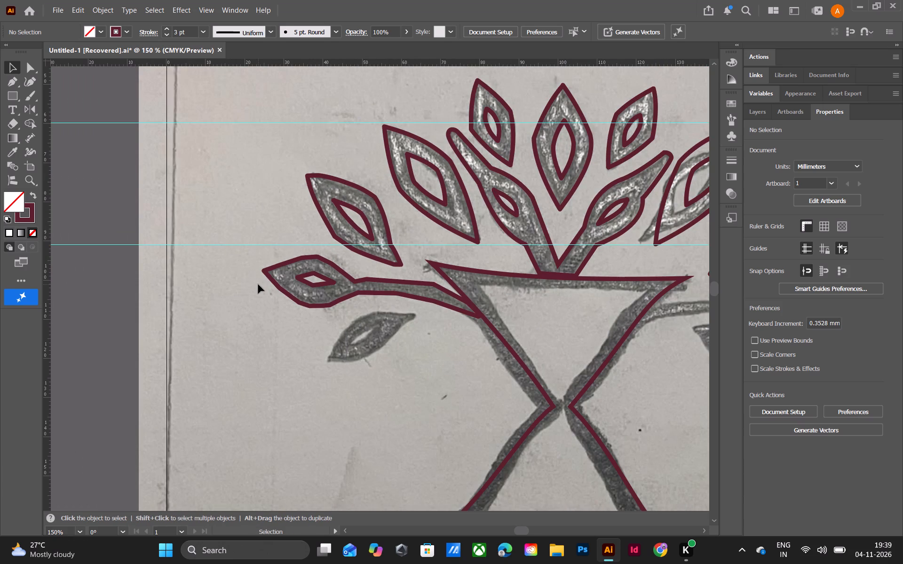
left_click(127, 297)
double_click(320, 285)
double_click(318, 318)
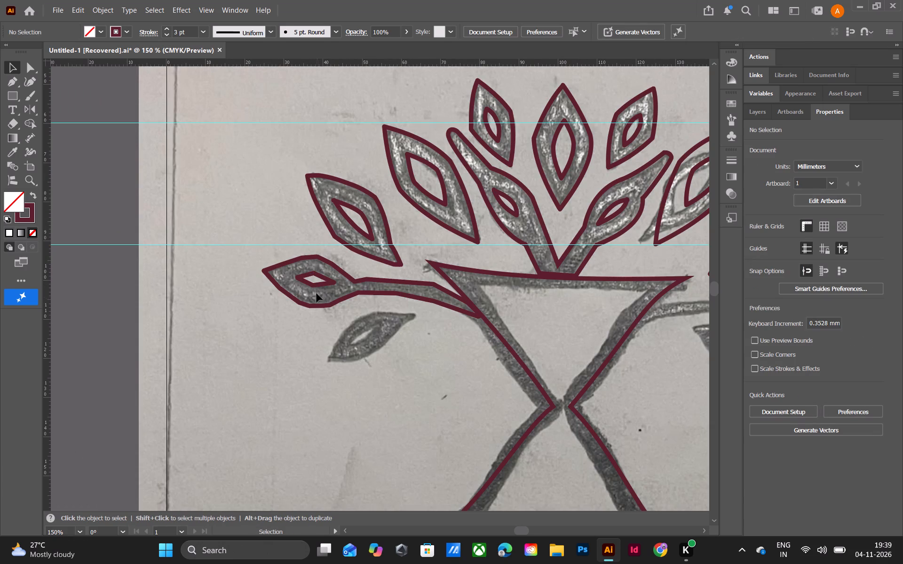
left_click(317, 286)
key("ctrl+equal")
key("ctrl+equal")
key("ctrl+equal")
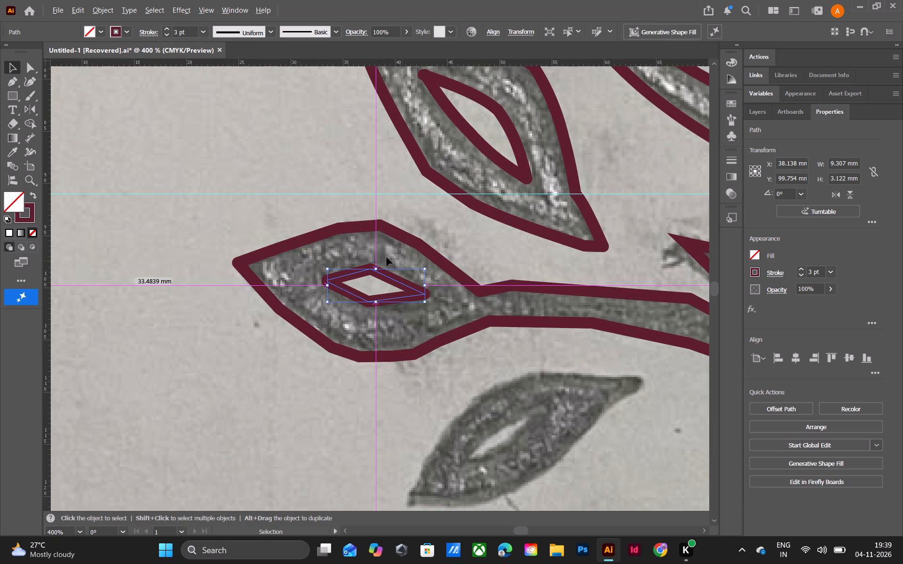
left_click(10, 81)
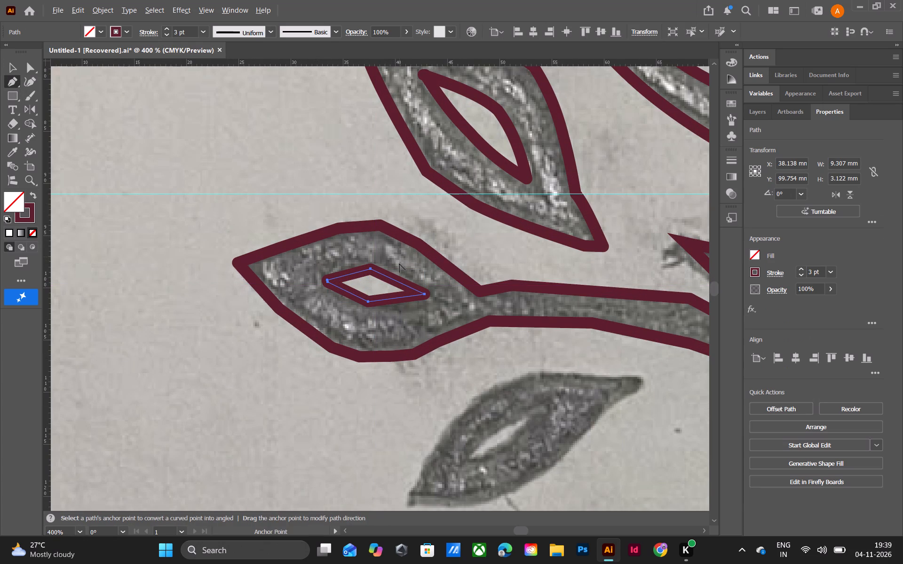
left_click(396, 281, "alt")
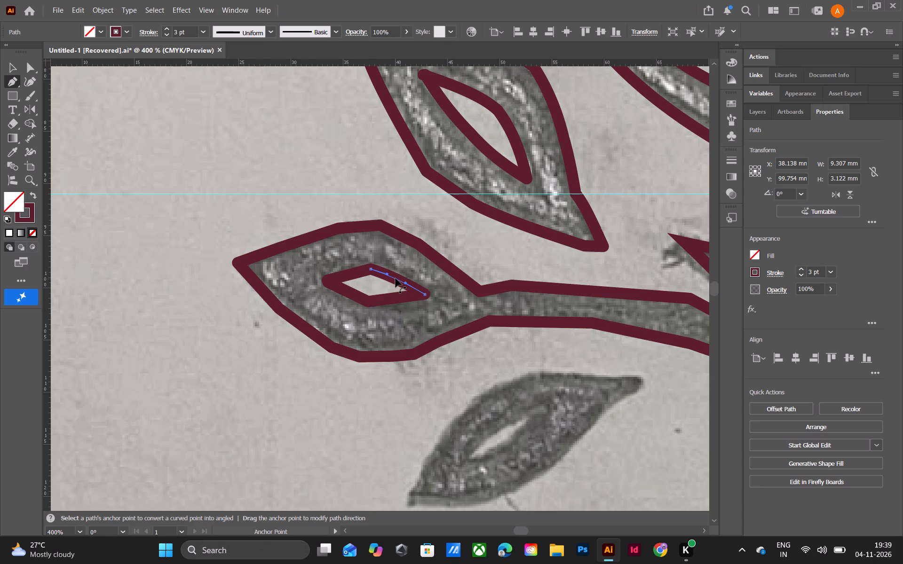
left_click(353, 274, "alt")
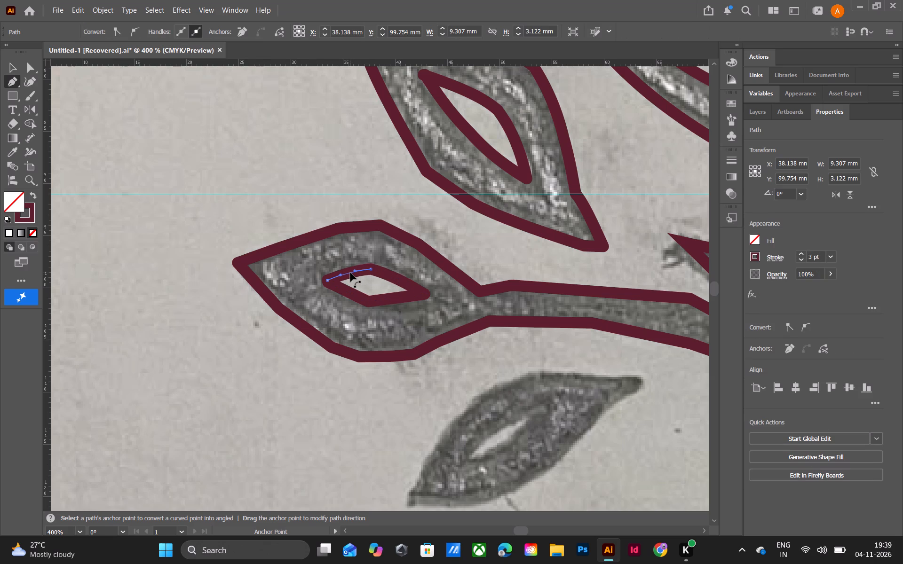
left_click(349, 293, "alt")
left_click(393, 299, "alt")
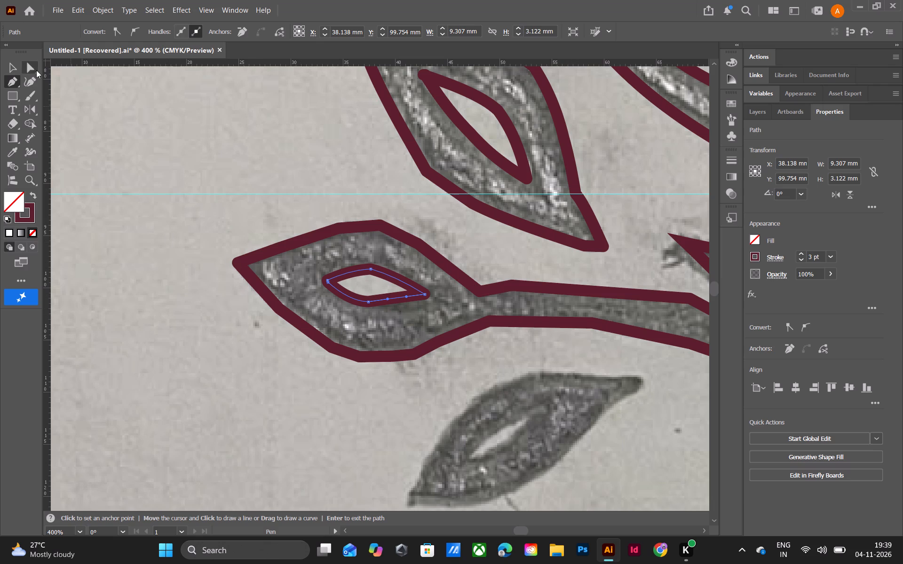
left_click(14, 69)
left_click(224, 177)
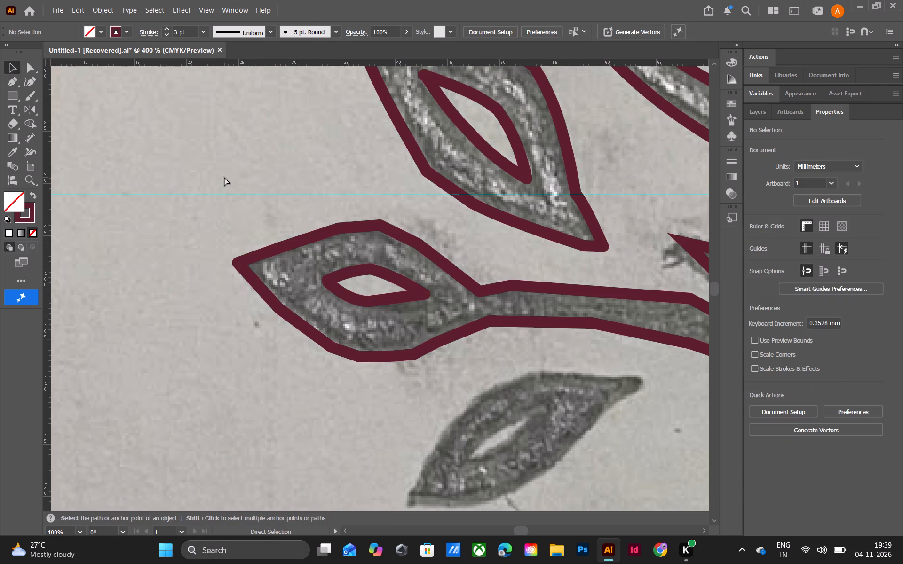
Duplicate the left branch outline together with its leaf's inner opening onto the blank area below the lower left leaf.
key("ctrl+minus")
key("ctrl+minus")
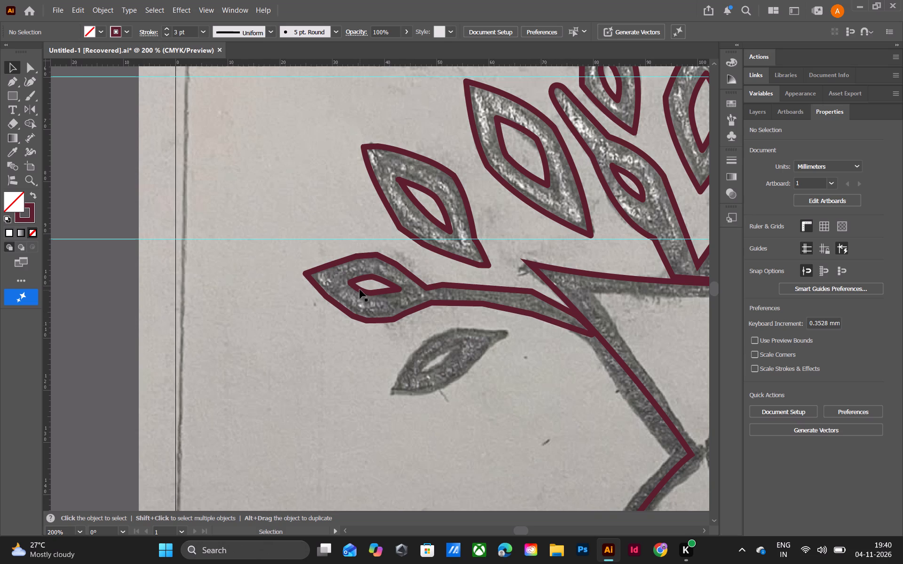
left_click(381, 257)
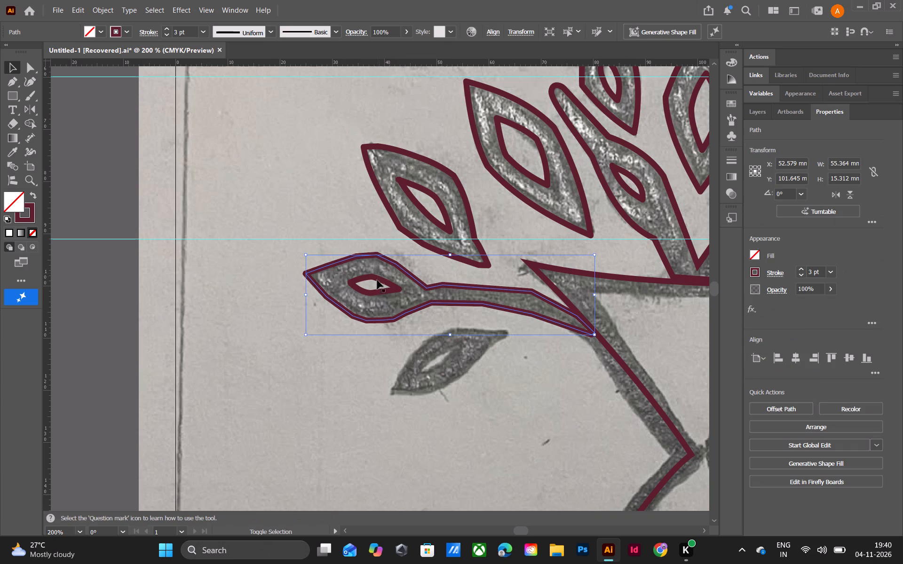
left_click(377, 279, "shift")
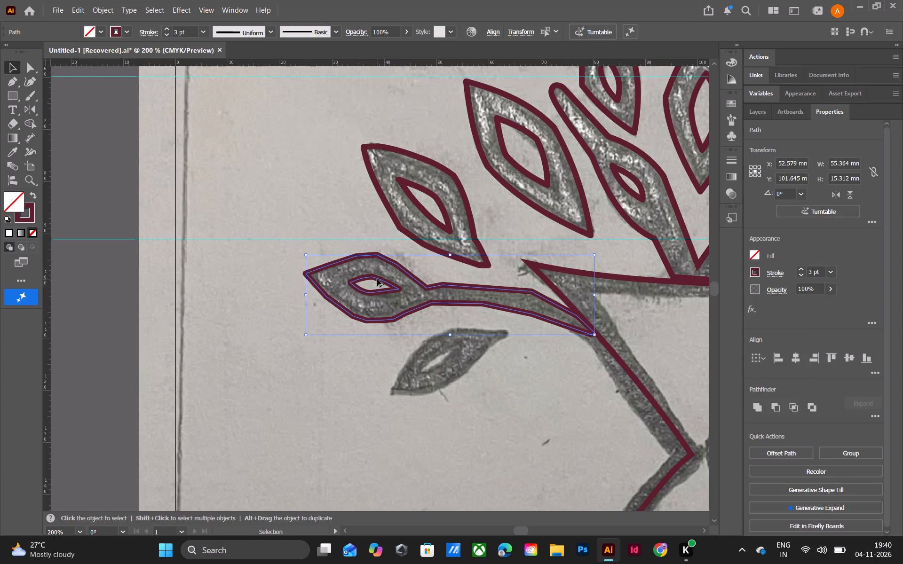
left_click_drag(377, 279, 294, 421, "alt")
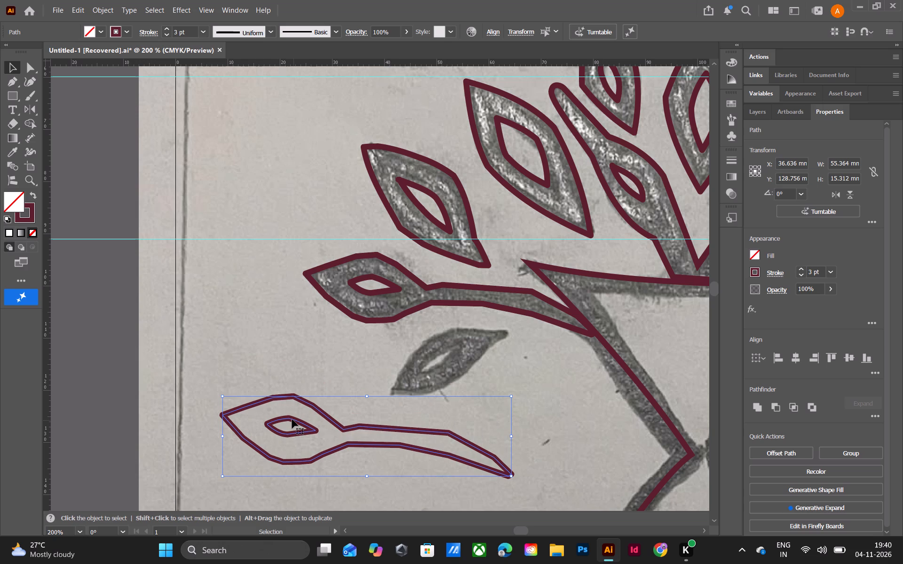
Move the copied branch horizontally to the motif's right side, centred at about X 158 mm.
key("Right")
key("Right")
key("Right")
key("Right")
key("Right")
key("Right")
key("Right")
key("Right")
key("Right")
key("Right")
key("Right")
key("Right")
key("Right")
key("Right")
key("Right")
key("Right")
key("Right")
key("Right")
key("Right")
key("Right")
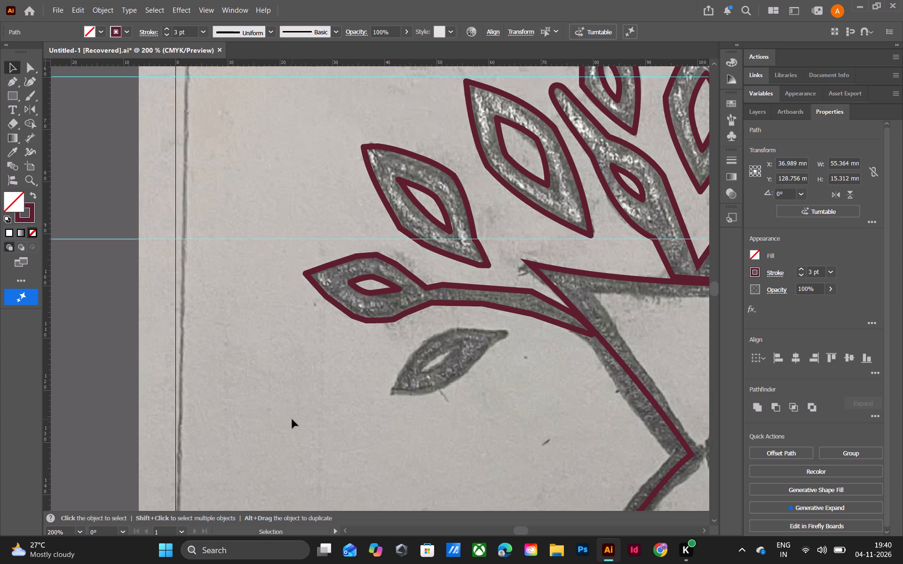
key("ctrl+minus")
key("ctrl+minus")
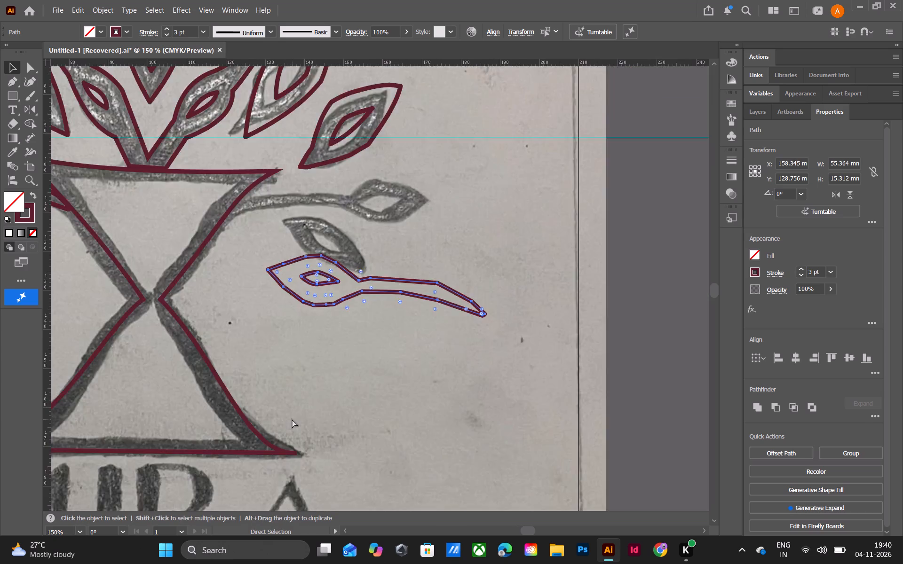
key("ctrl+minus")
key("ctrl+equal")
key("ctrl+equal")
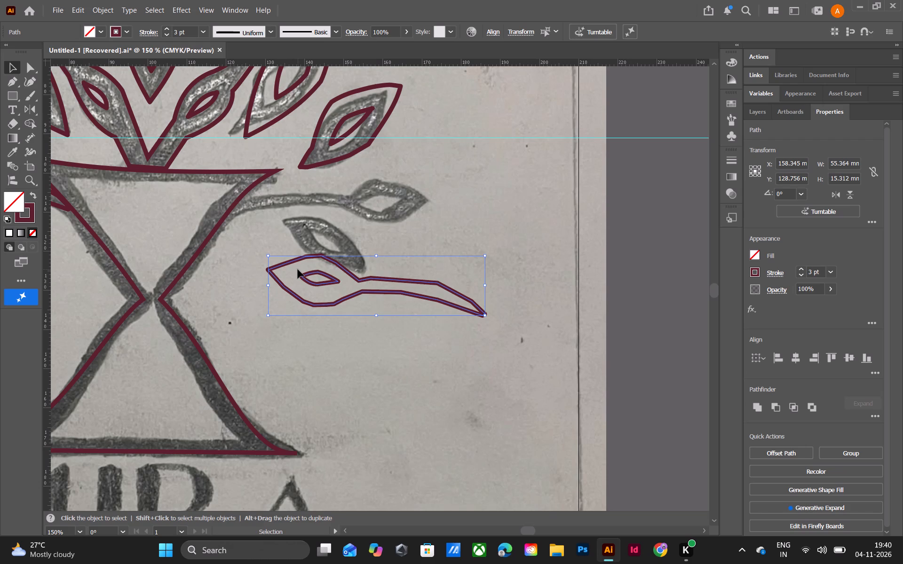
Reflect the copied branch about its centre so its leaf points outward to the right, tilted to about 177°.
key("o")
left_click_drag(408, 276, 396, 298)
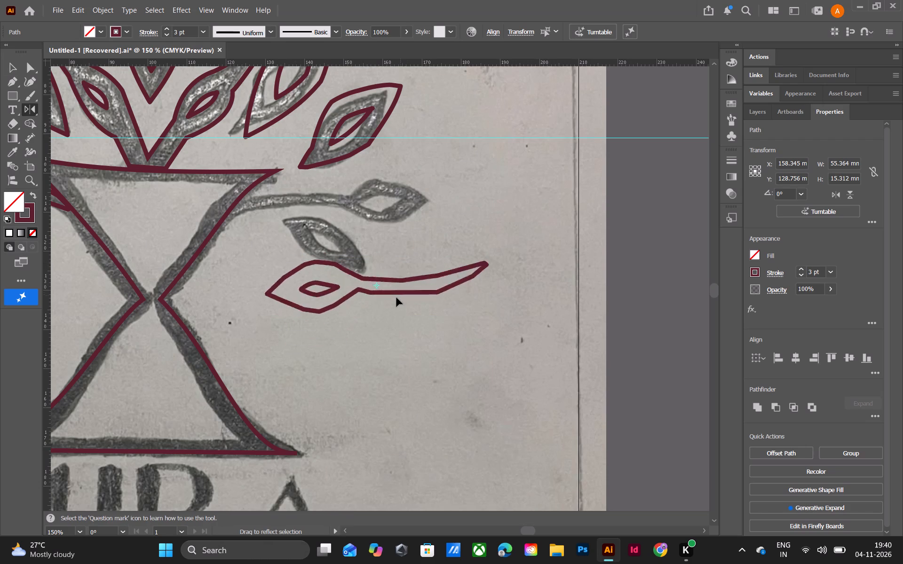
left_click_drag(396, 298, 318, 271)
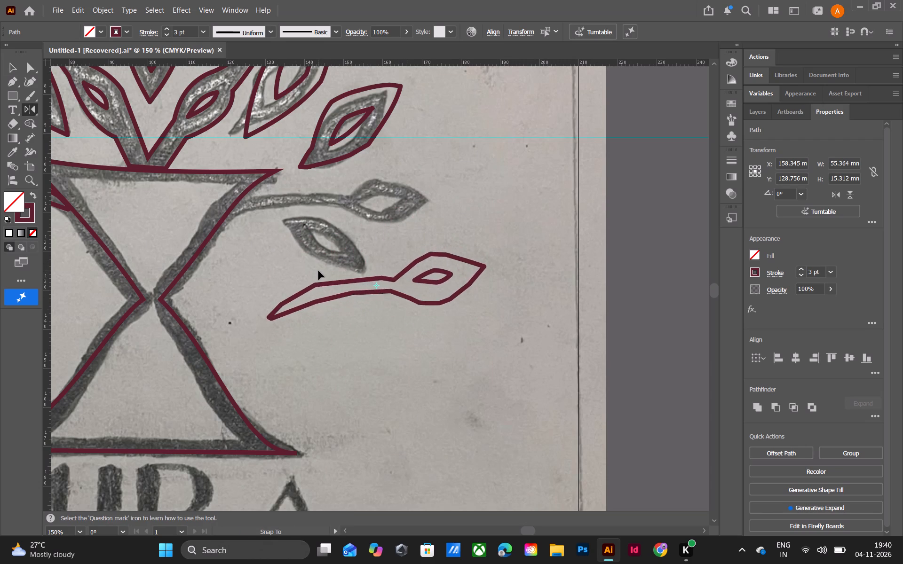
left_click_drag(318, 271, 316, 265)
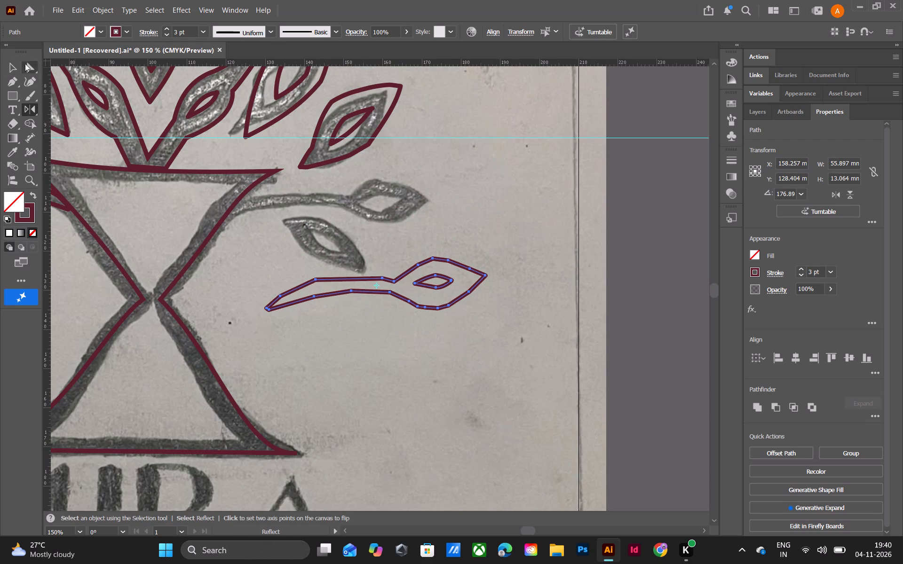
Nudge the reflected branch up and left onto the sketched right branch, centred at about X 146 mm, Y 106.5 mm, and deselect it.
key("Up")
key("Up")
key("Up")
key("Up")
key("Up")
key("Up")
key("Up")
key("Up")
key("Up")
key("Up")
key("Up")
key("Up")
key("Up")
key("Up")
key("Up")
key("Up")
key("Up")
key("Up")
key("Up")
key("Up")
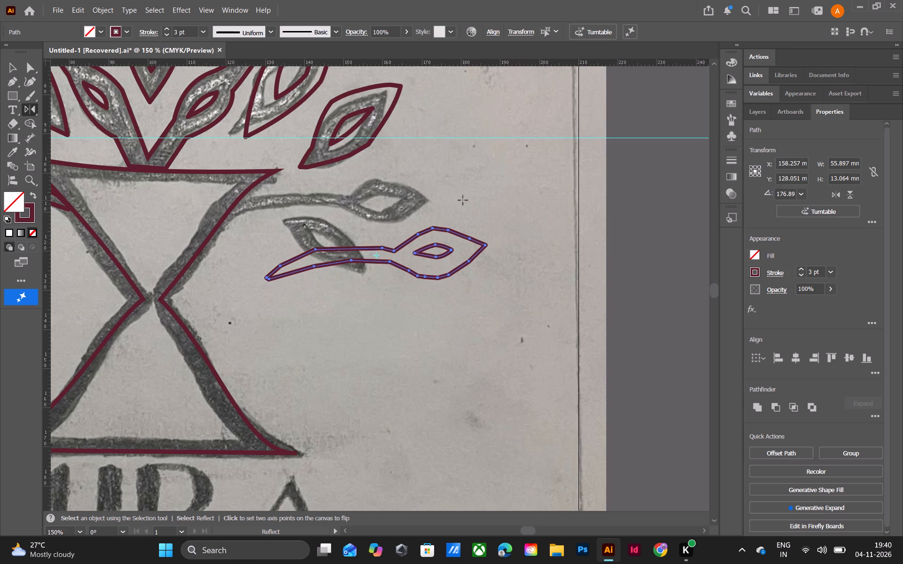
key("Left")
key("Left")
key("Left")
key("Left")
key("Left")
key("Left")
key("Left")
key("Left")
key("Left")
key("Left")
key("Left")
key("Left")
key("Left")
key("Left")
key("Left")
key("Left")
key("Left")
key("Left")
key("Left")
key("Left")
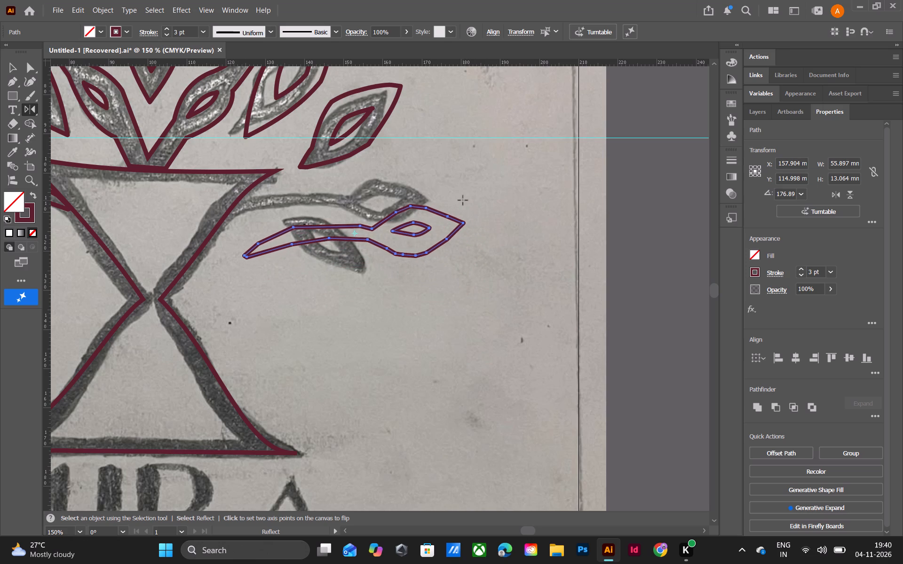
key("Up")
key("Up")
key("Up")
key("Up")
key("Up")
key("Up")
key("Up")
key("Up")
key("Up")
key("Up")
key("Up")
key("Up")
key("Up")
key("Up")
key("Up")
key("Up")
key("Up")
key("Up")
key("Left")
key("Left")
key("Left")
key("Left")
key("Left")
key("Left")
key("Left")
key("Left")
key("Left")
key("Left")
key("Left")
key("Left")
key("Left")
key("Left")
key("Left")
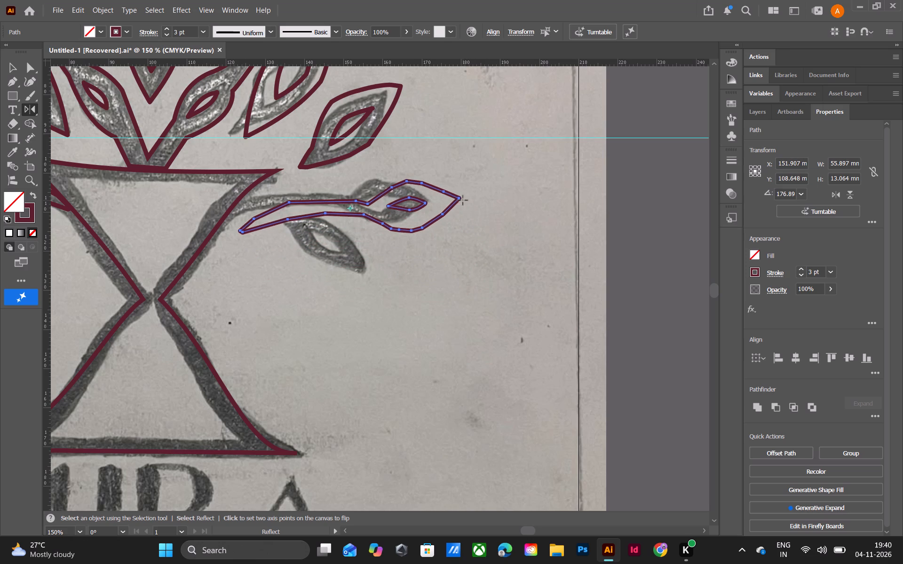
key("Left")
key("Left")
key("Left")
key("Up")
key("Up")
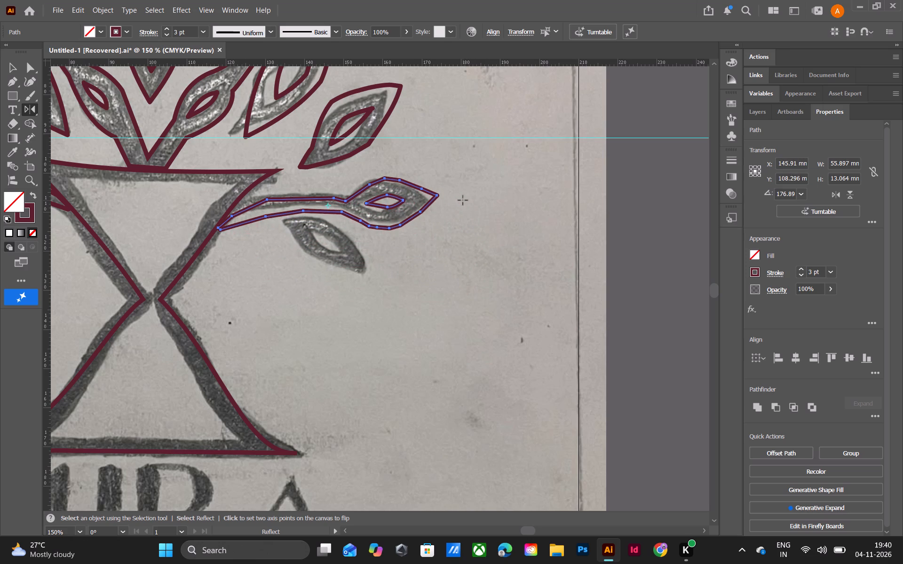
key("Up")
key("Up")
key("Up")
key("Up")
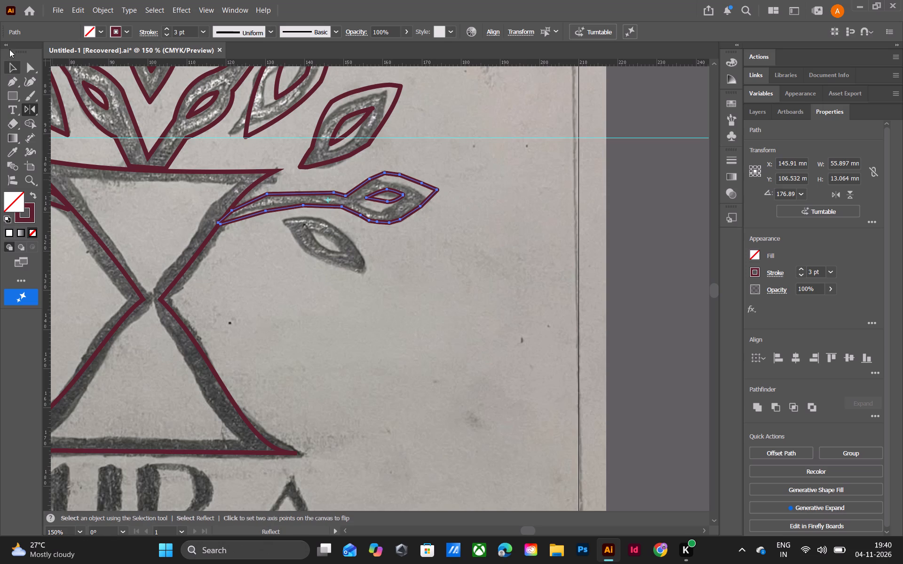
left_click(7, 67)
left_click(316, 377)
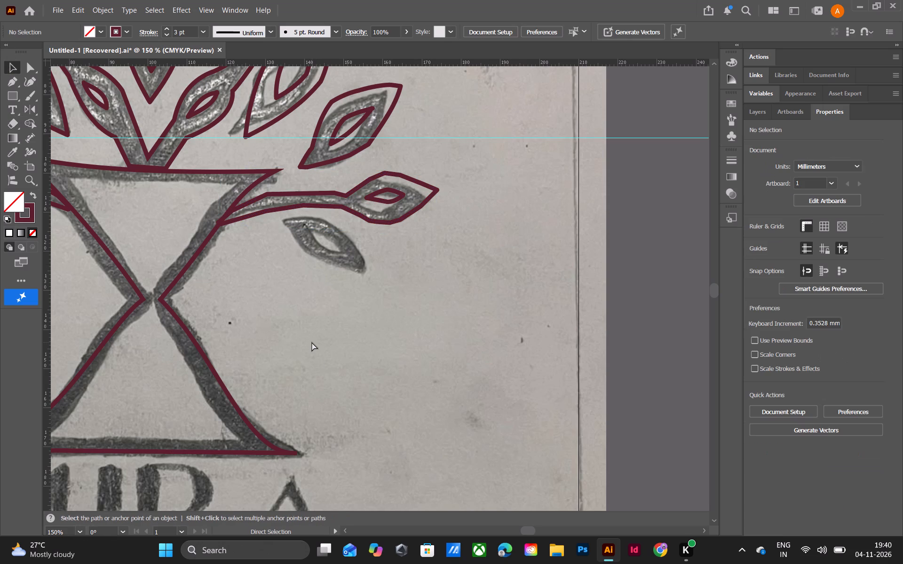
Review the whole traced motif, then examine the untraced leaf beneath the right side branch up close.
key("ctrl+minus")
key("ctrl+minus")
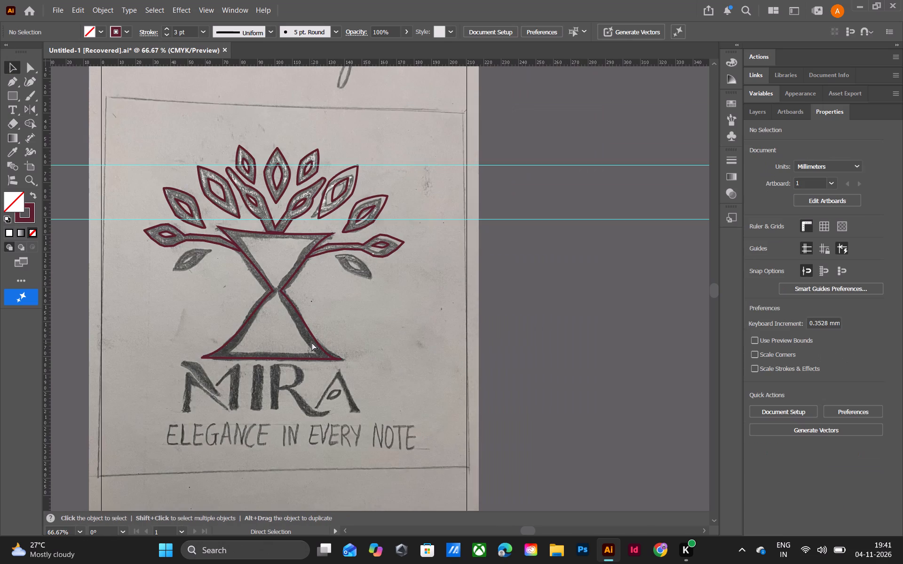
key("ctrl+equal")
key("ctrl+equal")
key("ctrl+equal")
key("ctrl+equal")
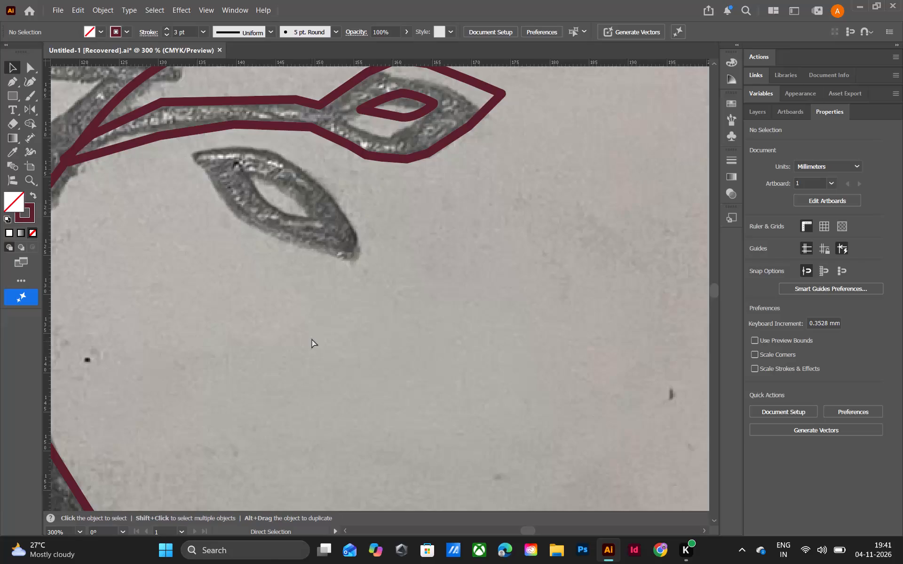
scroll(258, 234, "up", 11, "ctrl")
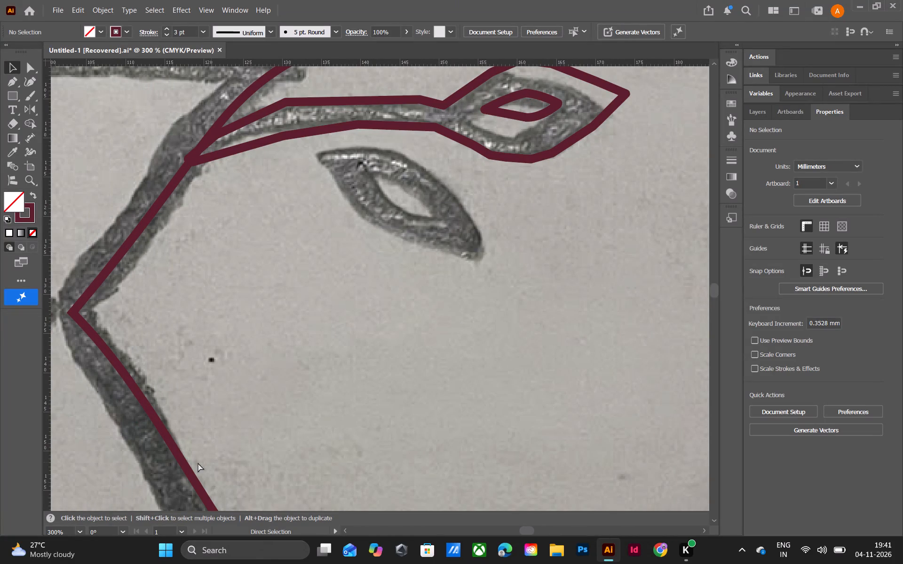
scroll(174, 342, "up", 8, "ctrl")
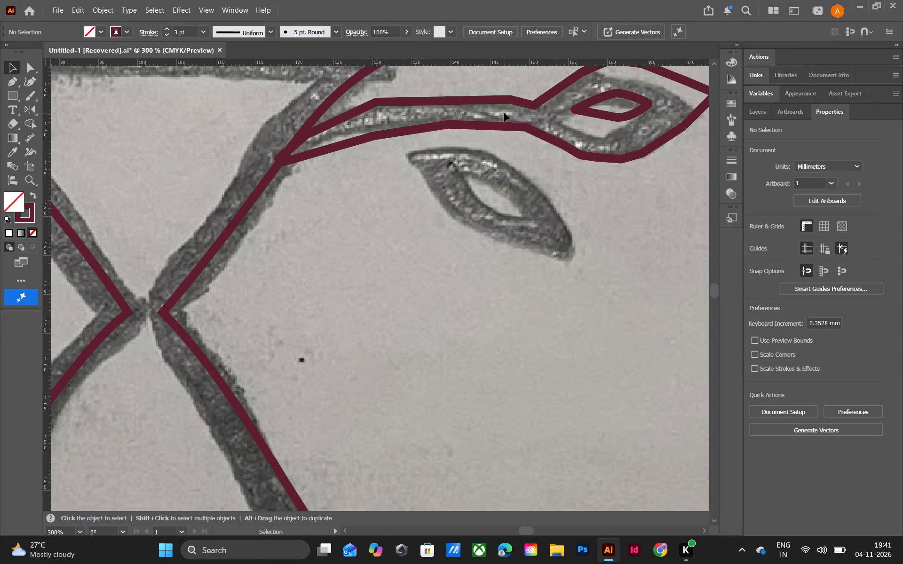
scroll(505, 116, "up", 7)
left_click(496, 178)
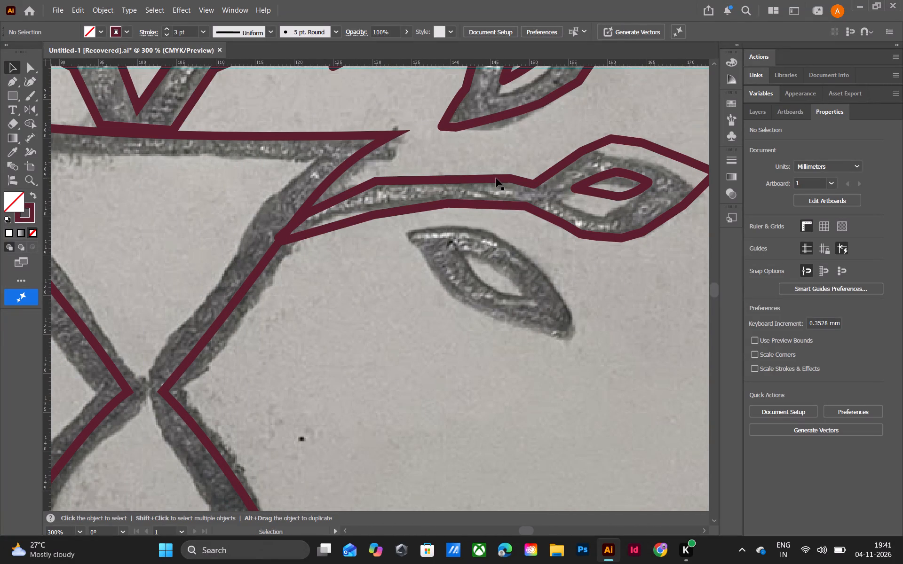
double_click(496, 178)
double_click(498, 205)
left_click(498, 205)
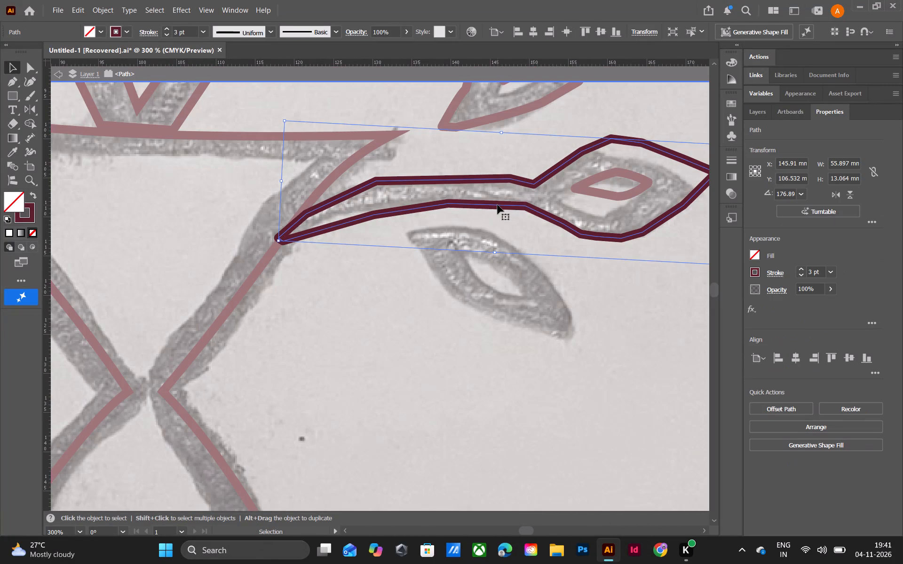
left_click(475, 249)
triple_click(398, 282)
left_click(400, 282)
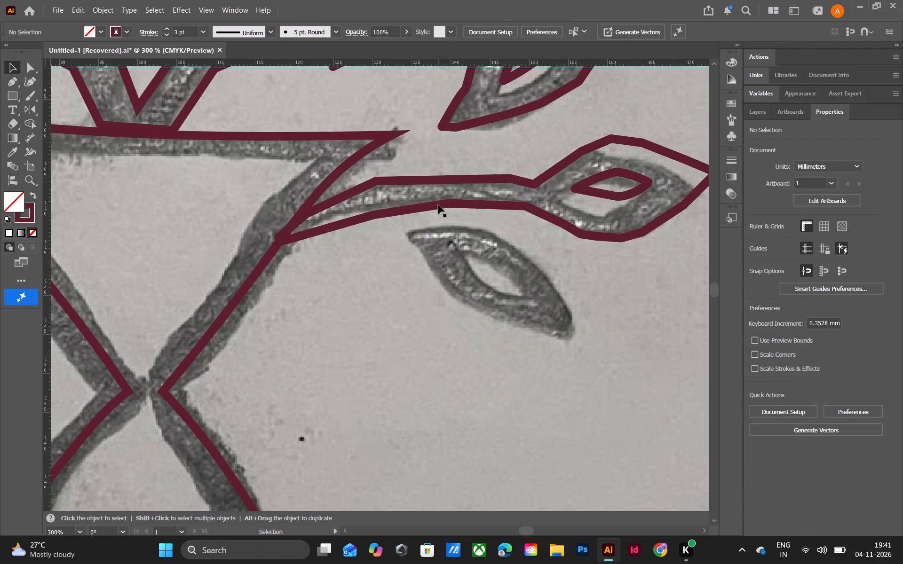
Nudge the right side branch and its inner leaf outline right and up to about X 147 mm, Y 105.8 mm, and deselect them.
left_click(438, 205)
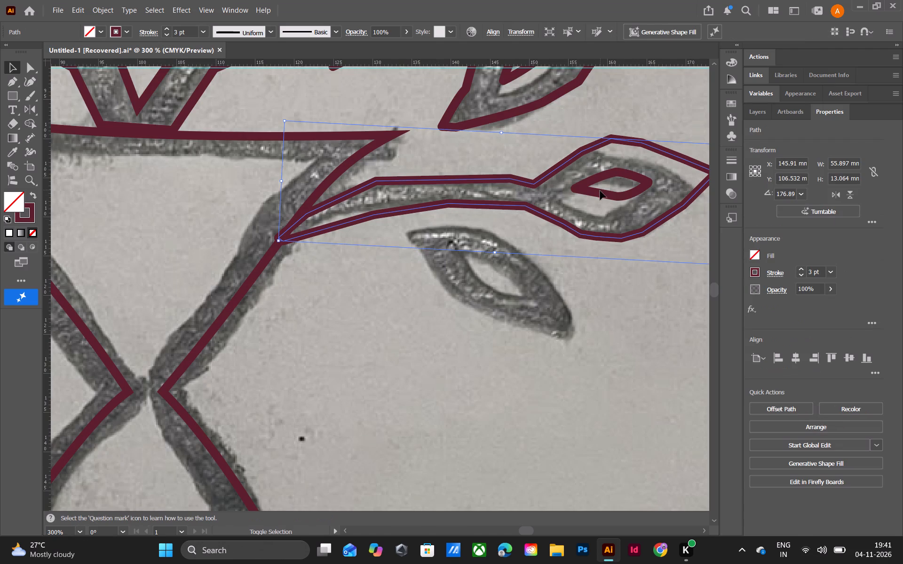
left_click(600, 195, "shift")
left_click(599, 196, "shift")
left_click(598, 194, "shift")
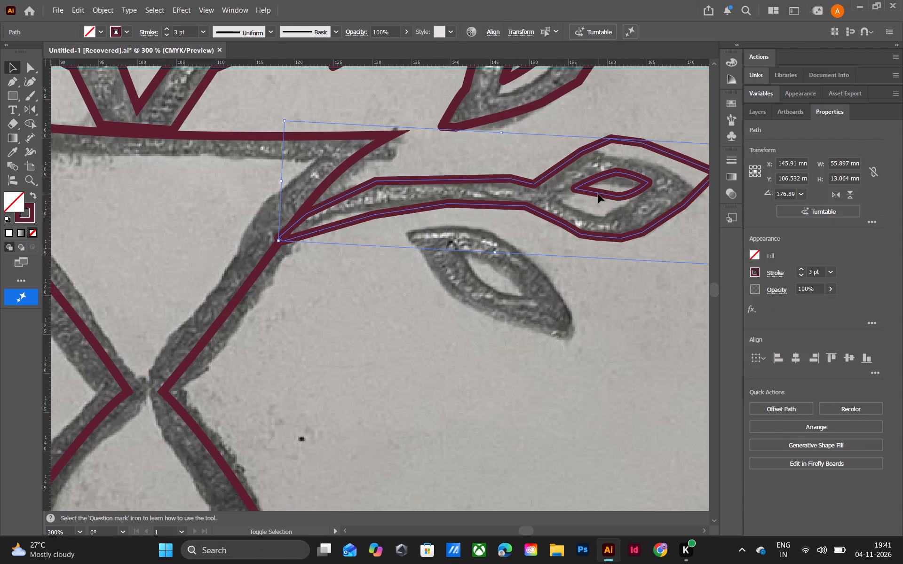
key("Right")
key("Right")
key("Right")
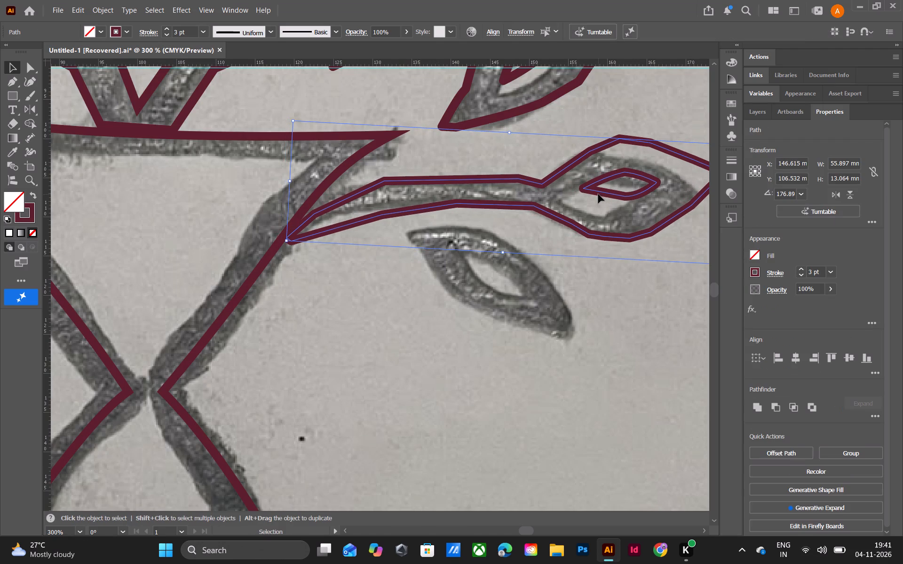
key("Up")
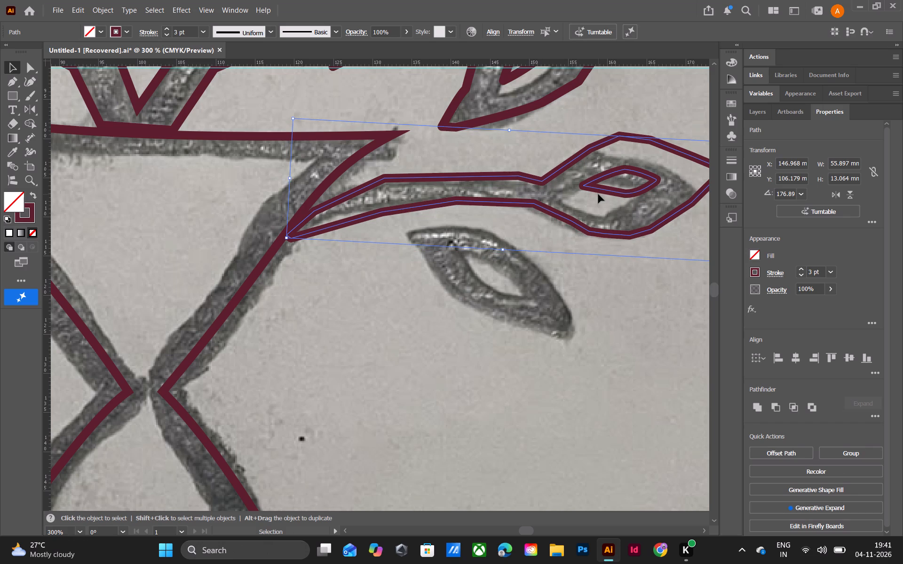
key("Up")
key("Up")
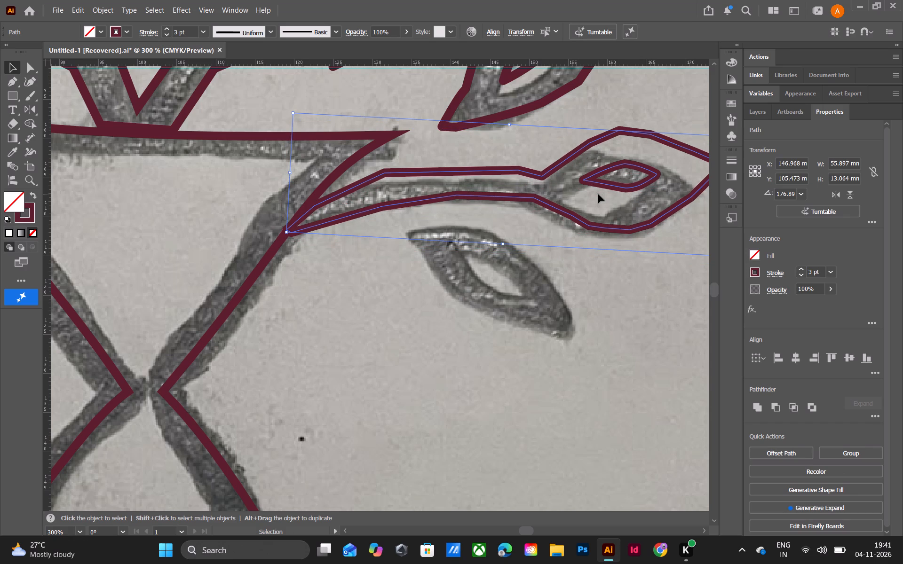
key("Down")
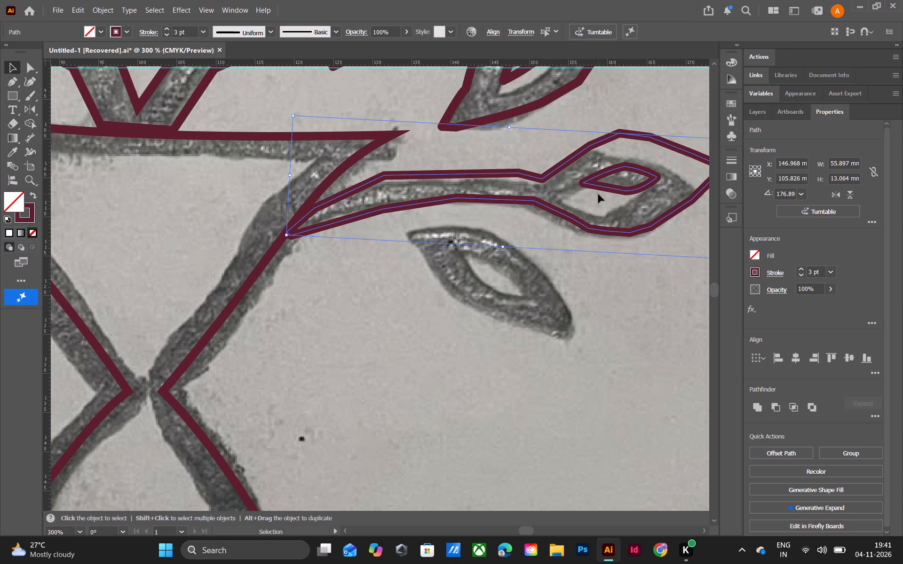
key("Right")
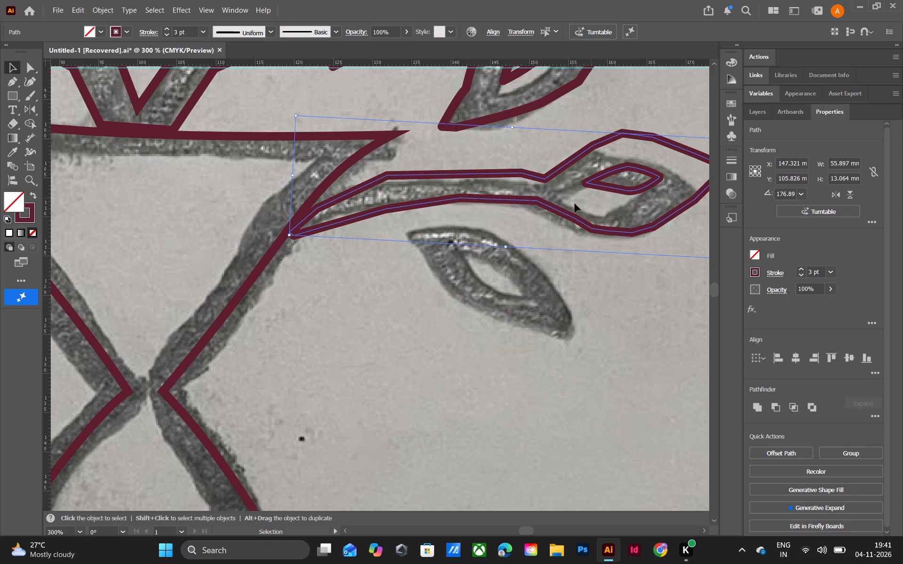
key("Left")
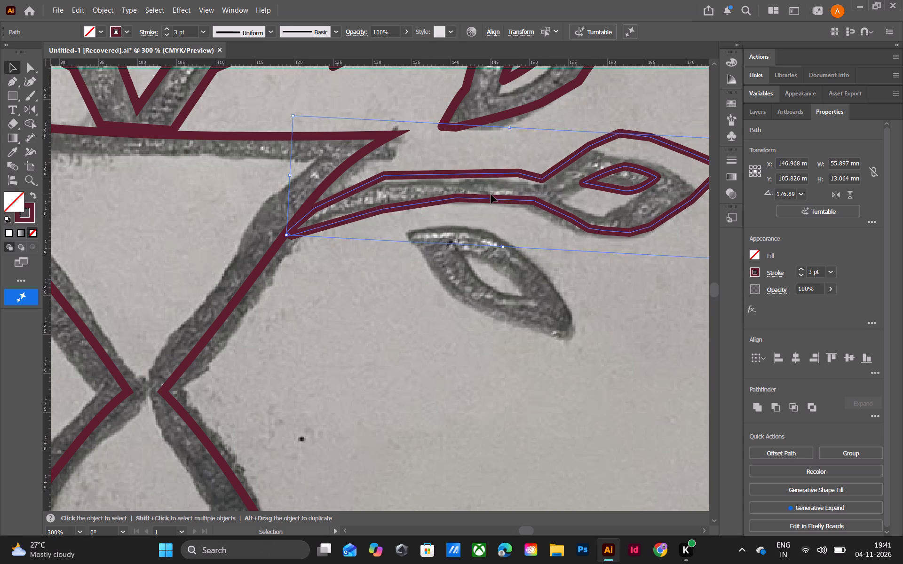
left_click(281, 240)
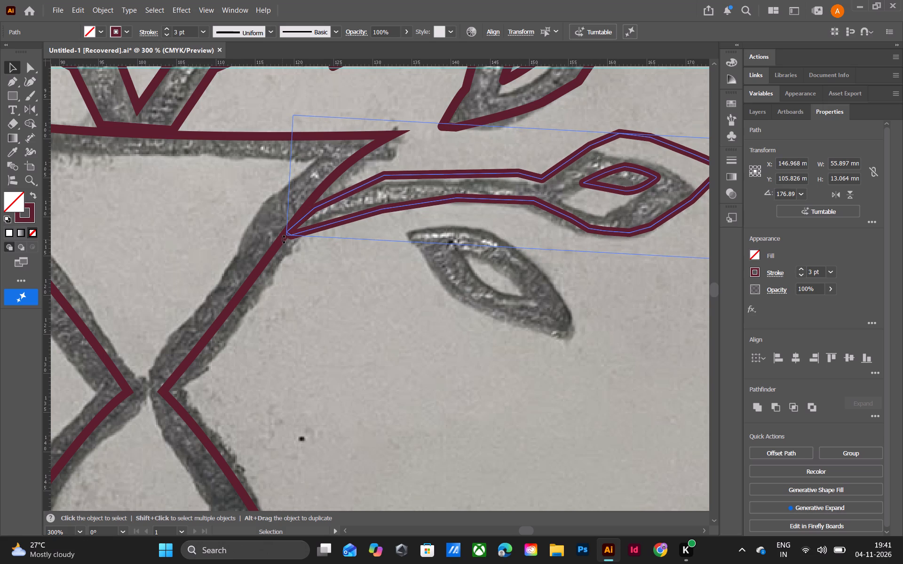
left_click(305, 264)
Add two horizontal guides, one just above the hourglass's top edge and one where the left branch joins the hourglass.
scroll(295, 248, "up", 7, "ctrl")
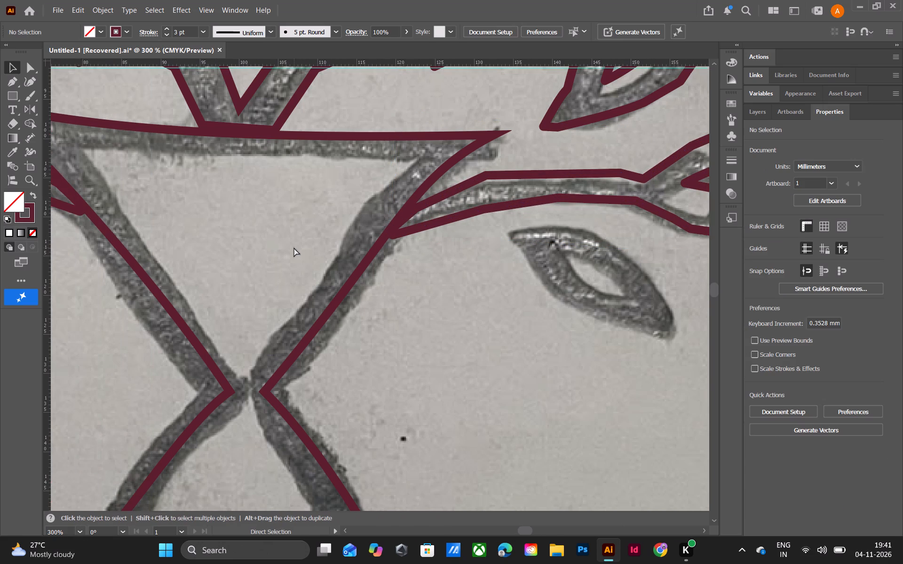
scroll(294, 248, "up", 6, "ctrl")
scroll(294, 248, "down", 6, "ctrl")
scroll(294, 248, "up", 15, "ctrl")
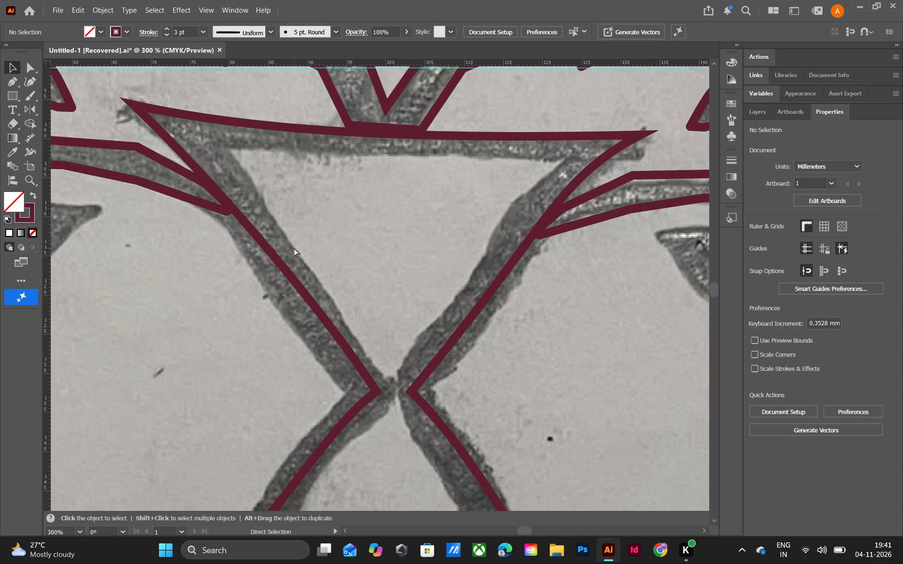
key("ctrl+minus")
key("ctrl+minus")
key("ctrl+minus")
key("ctrl+minus")
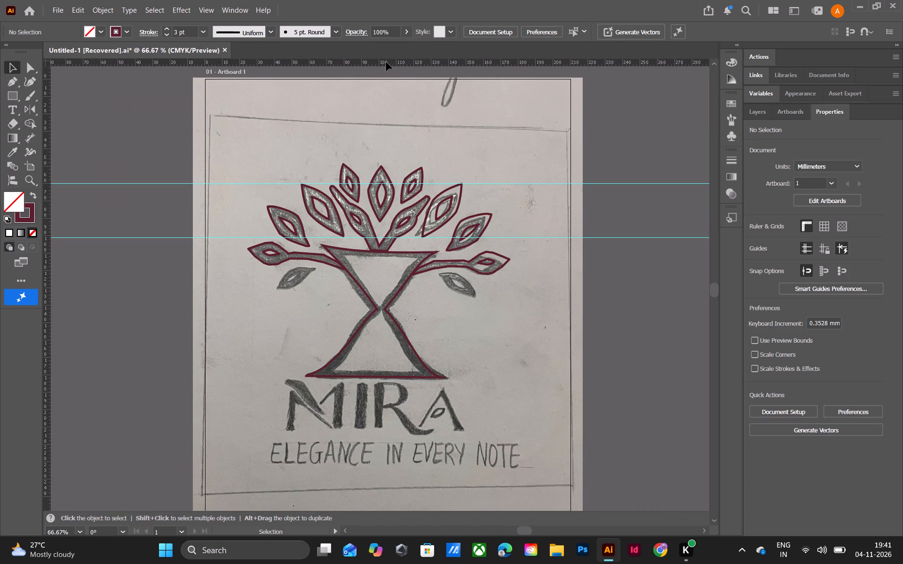
left_click_drag(386, 61, 386, 240)
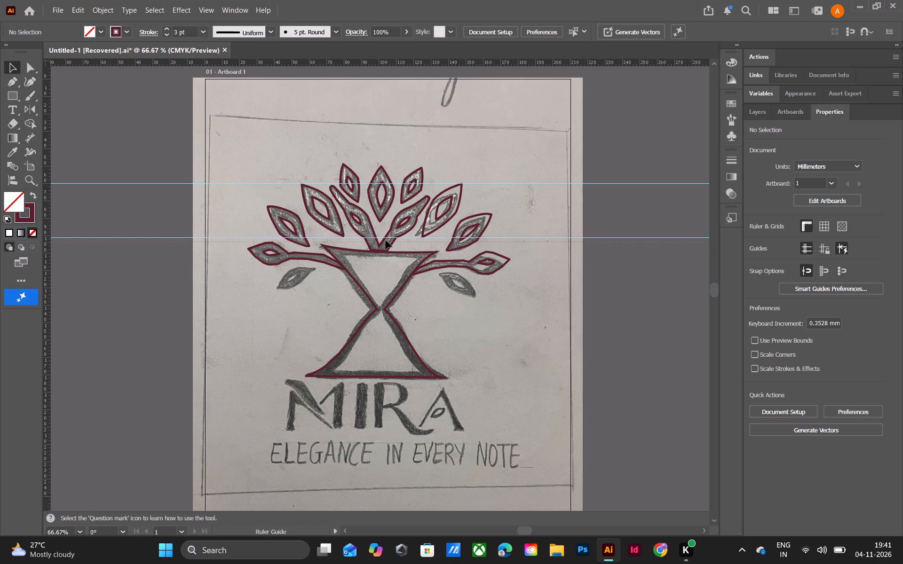
left_click_drag(386, 240, 384, 242)
left_click_drag(384, 242, 384, 241)
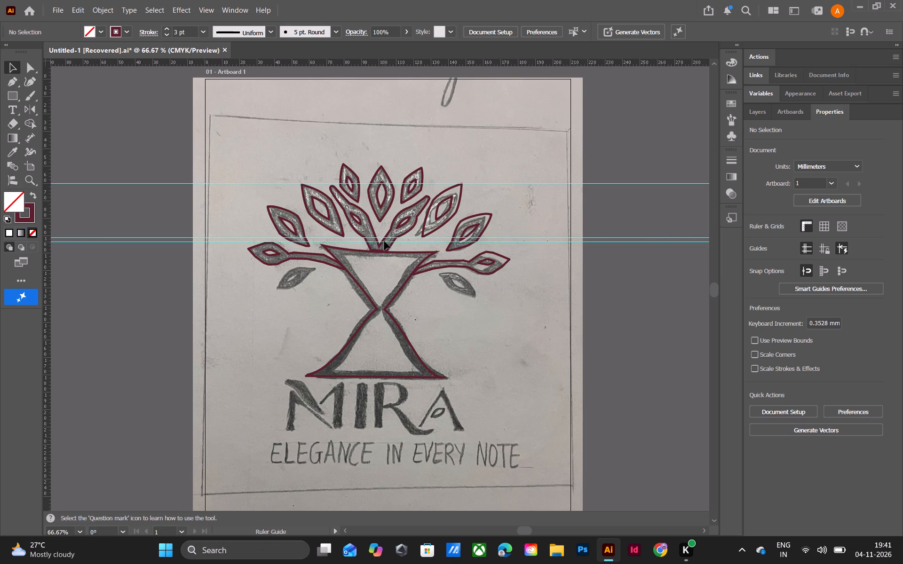
left_click_drag(370, 62, 370, 294)
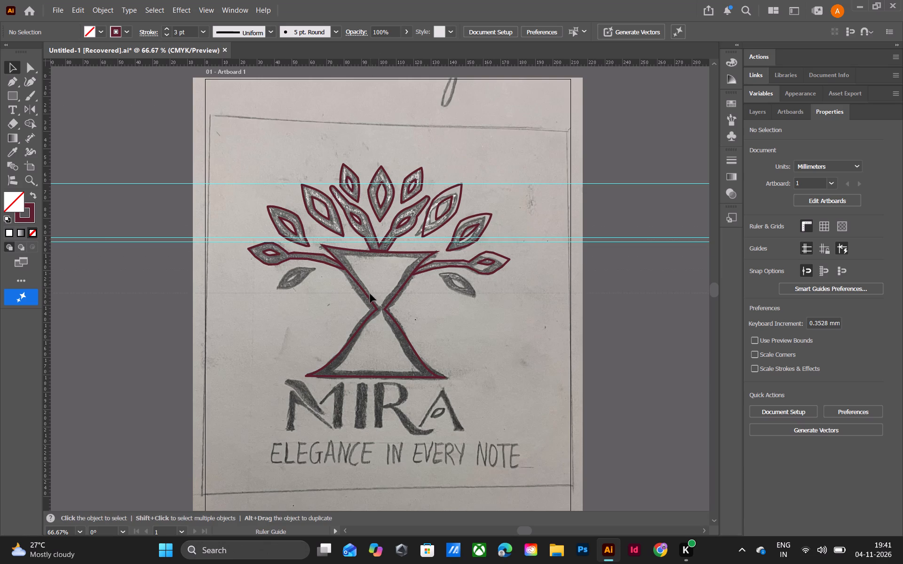
left_click_drag(370, 294, 369, 270)
left_click_drag(369, 270, 369, 269)
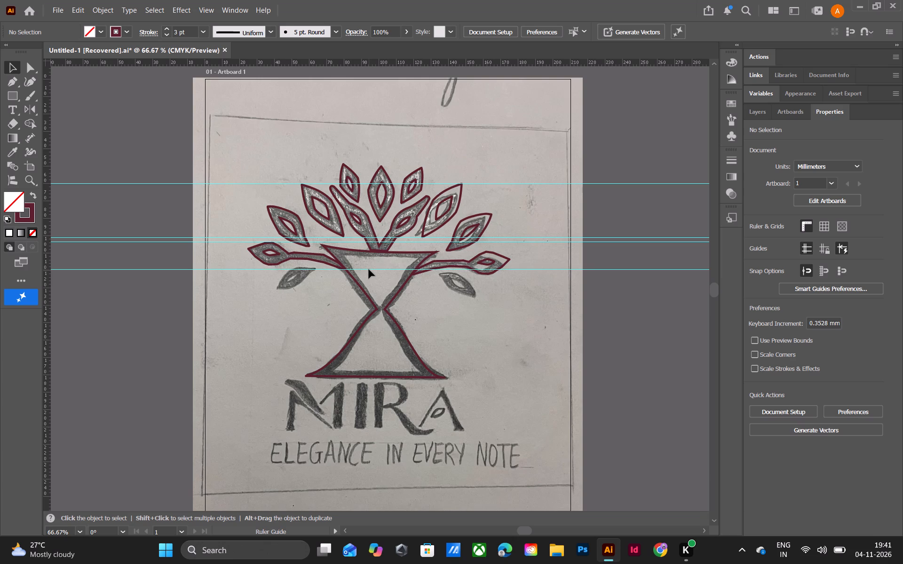
Raise the right side branch together with its inner leaf outline to about Y 104 mm.
key("ctrl+equal")
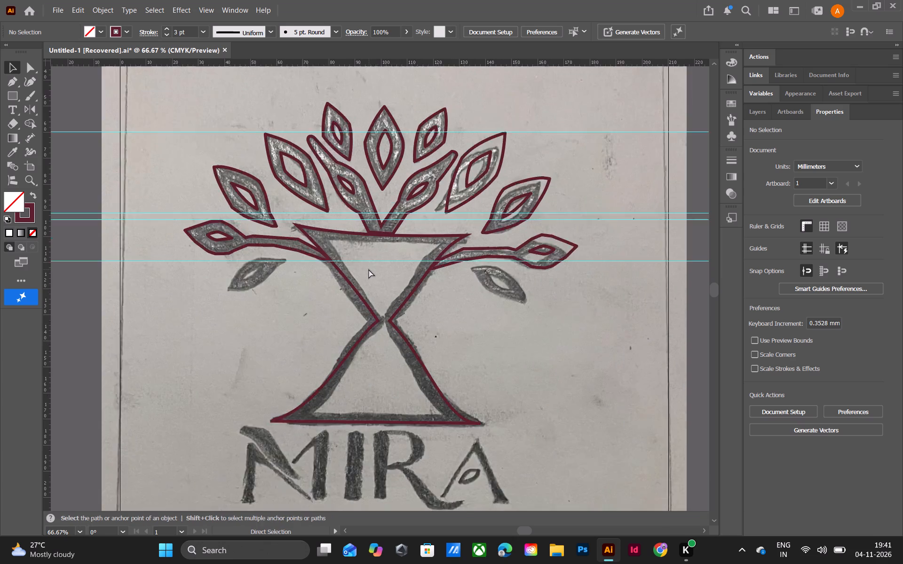
key("ctrl+equal")
key("ctrl+equal")
scroll(369, 269, "down", 7, "ctrl")
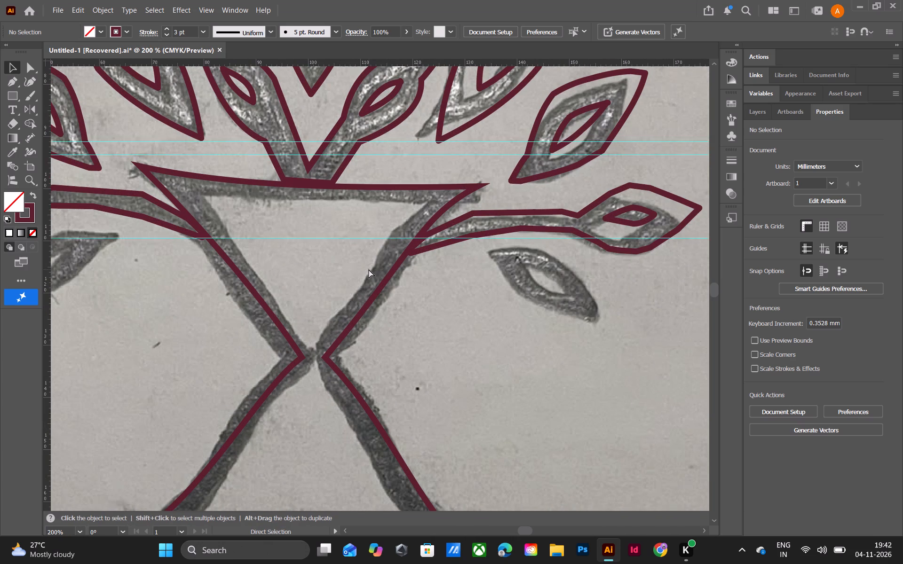
scroll(369, 269, "down", 6, "ctrl")
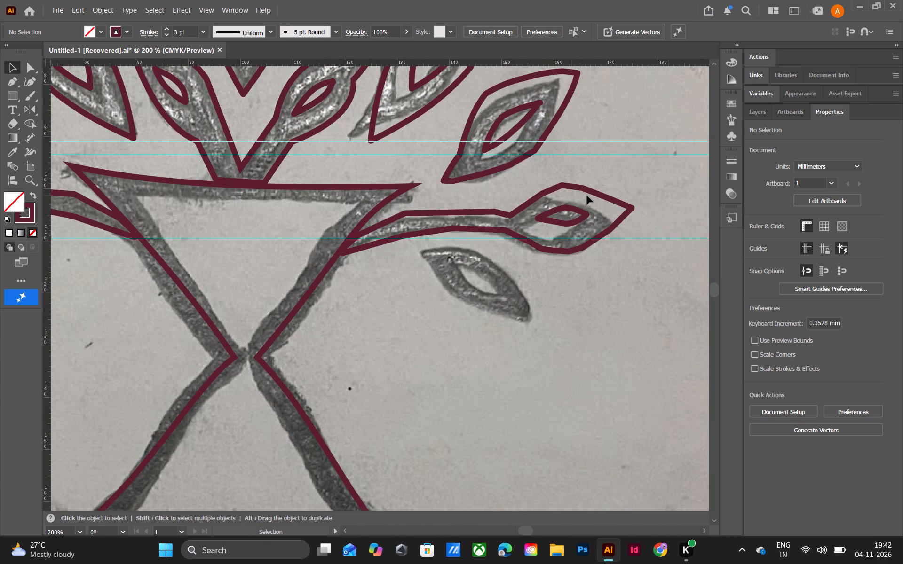
left_click(564, 183)
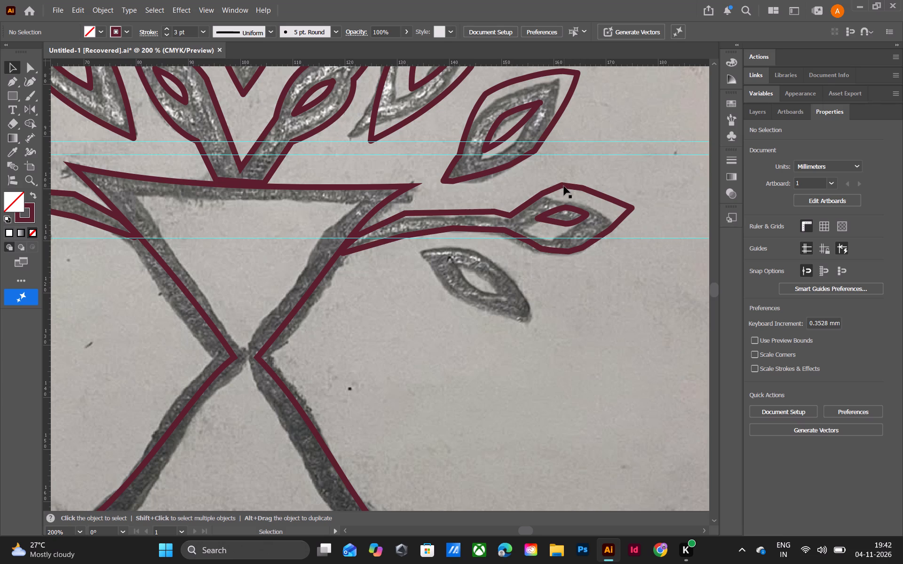
left_click(564, 186)
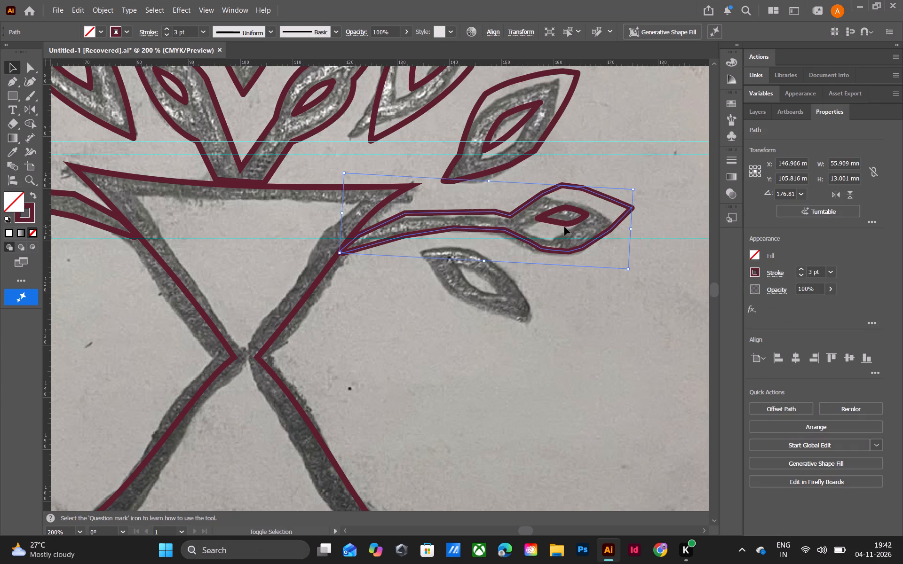
left_click(563, 222, "shift")
double_click(563, 221, "shift")
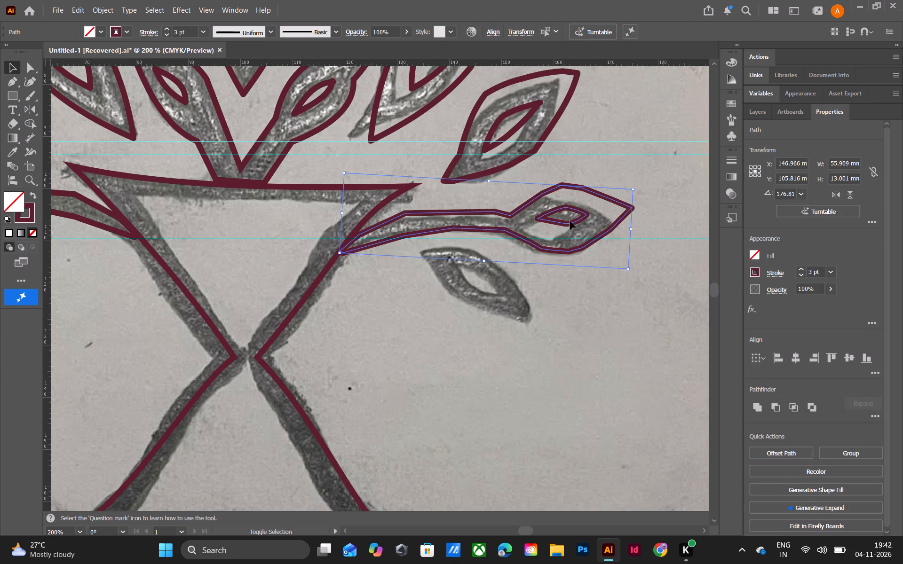
key("Up")
key("Up")
key("Up")
key("Up")
key("Up")
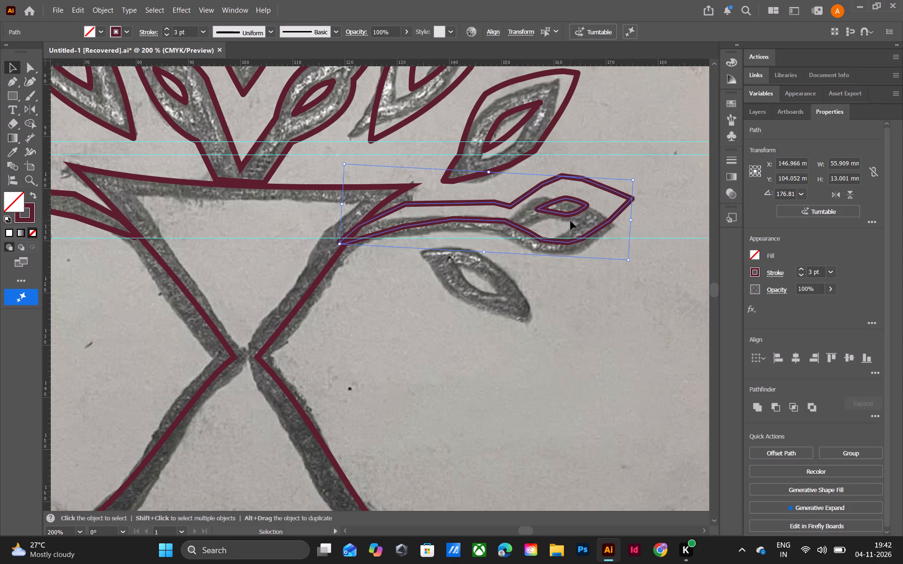
key("Up")
key("Up")
key("Up")
key("Up")
key("Up")
key("Up")
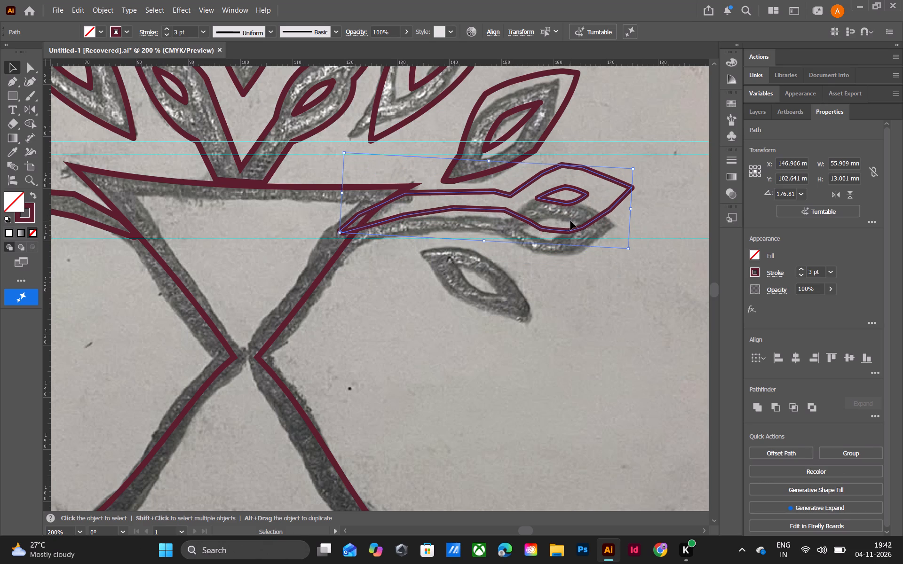
key("Up")
key("Up")
key("Up")
key("Up")
key("Down")
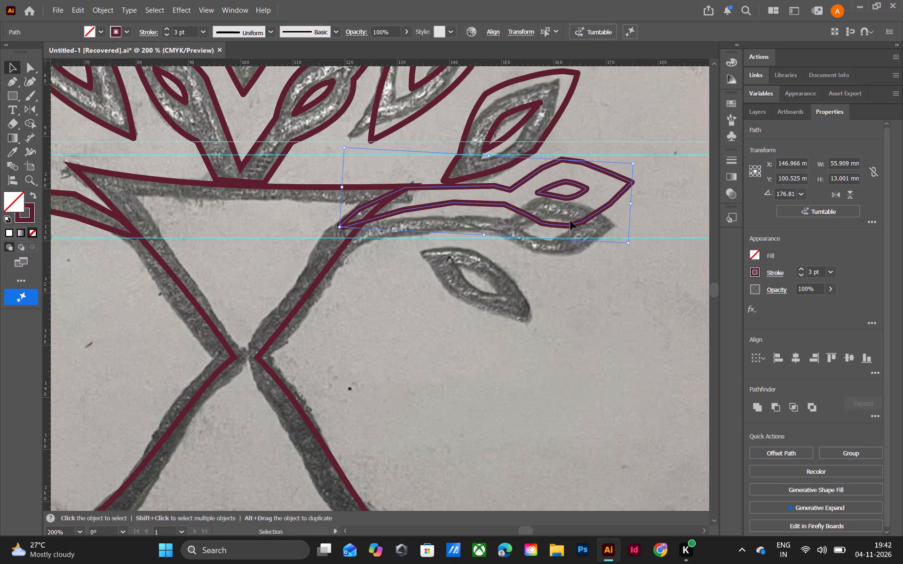
key("Down")
key("Down")
key("Down")
key("Down")
key("Down")
key("Down")
key("Down")
key("Down")
key("Down")
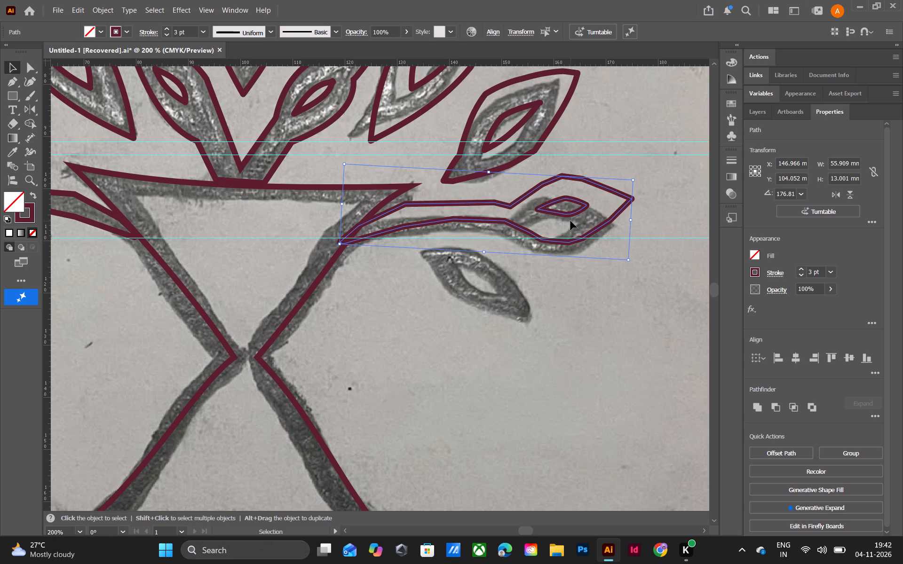
Rotate the right side branch and inner leaf to about 179.5° and raise them to about Y 102 mm, with the branch's base on the lower guide.
left_click(627, 264)
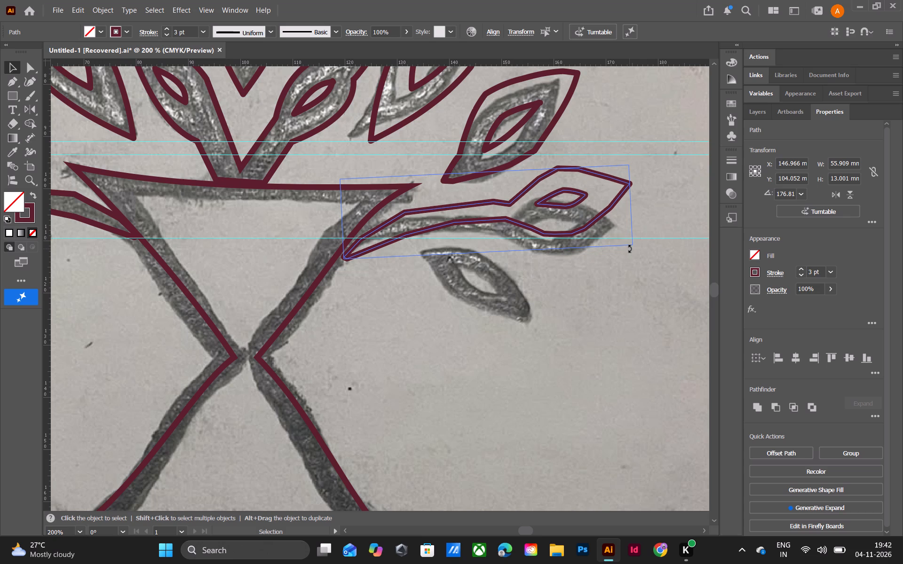
key("Up")
key("Up")
key("Up")
key("Up")
key("Up")
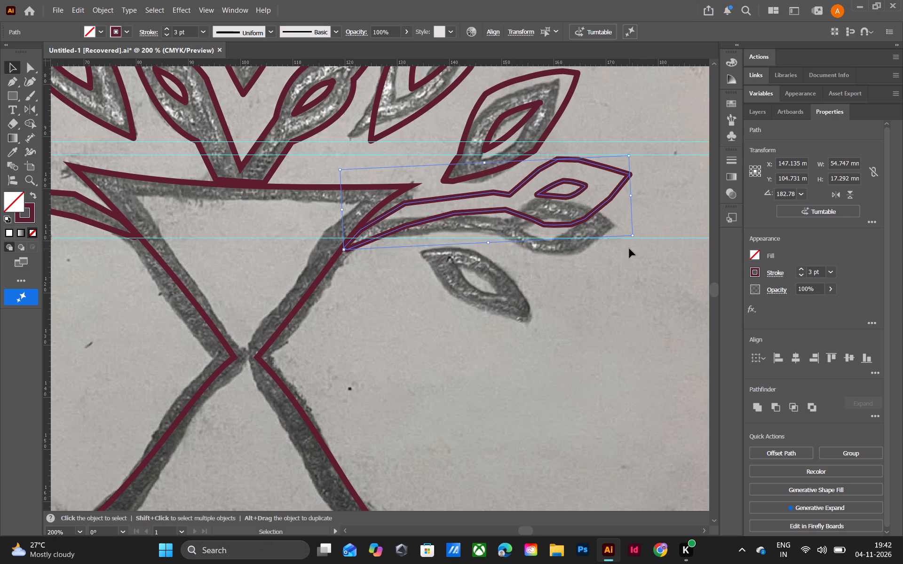
key("Up")
key("Up")
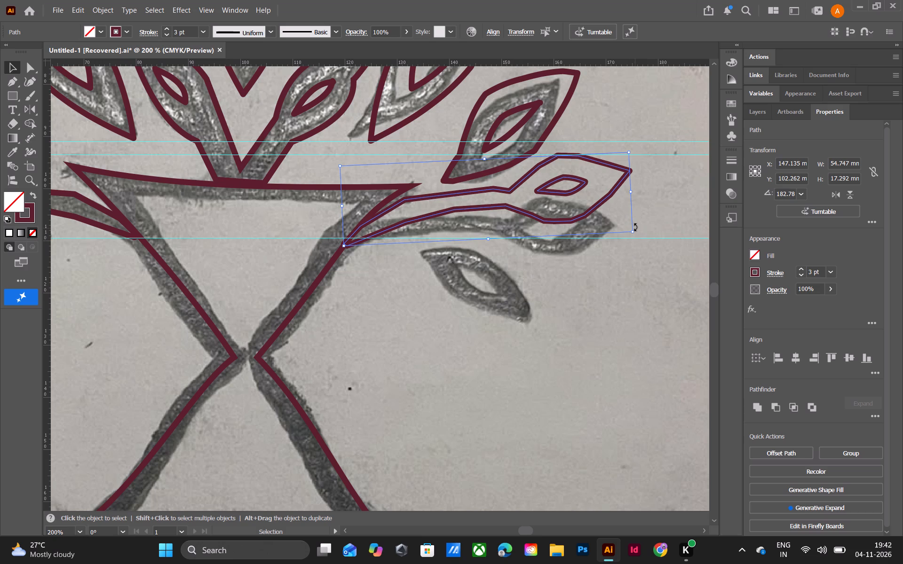
left_click(635, 227)
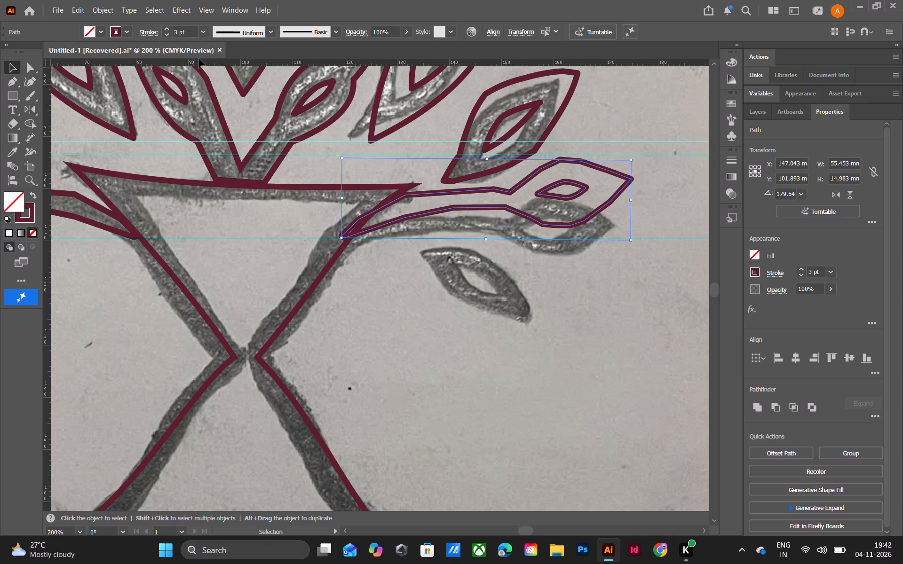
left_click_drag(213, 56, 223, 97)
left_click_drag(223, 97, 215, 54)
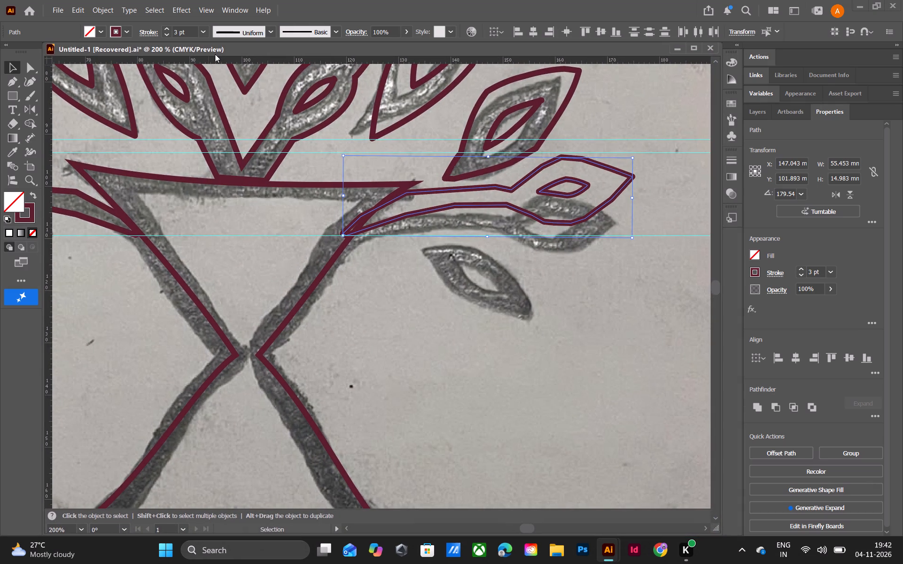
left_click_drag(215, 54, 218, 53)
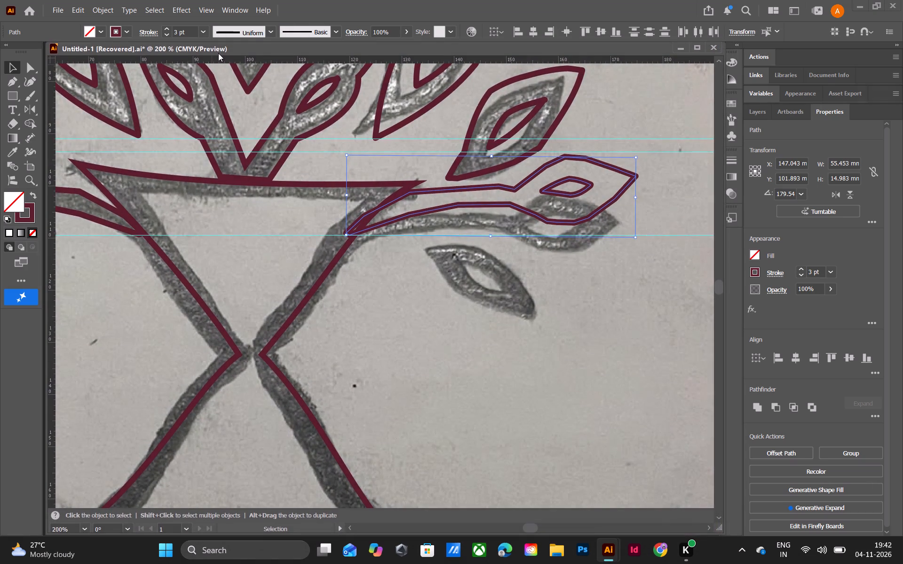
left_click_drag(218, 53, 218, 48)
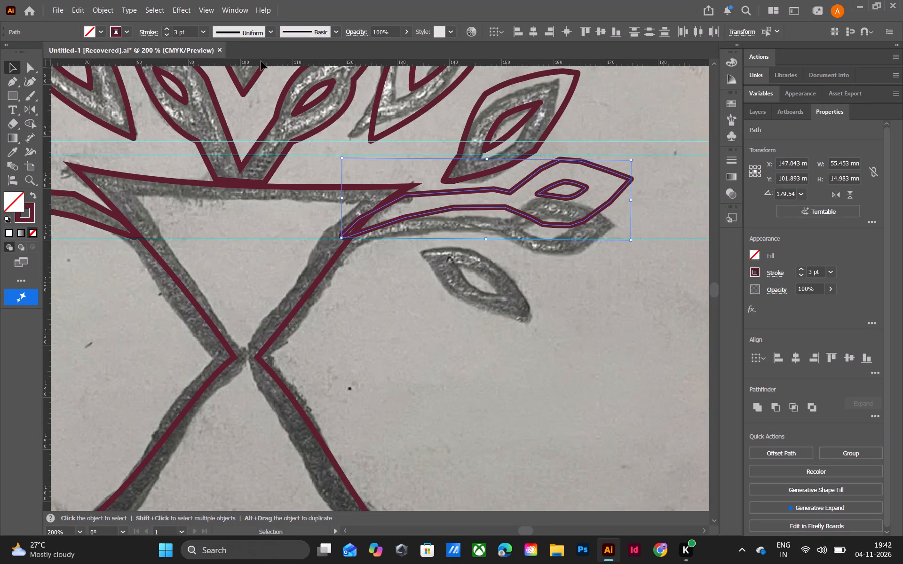
Add two horizontal guides, one just above the hourglass's top edge and one level with the upper edge of the left branch near the hourglass.
left_click_drag(261, 61, 271, 152)
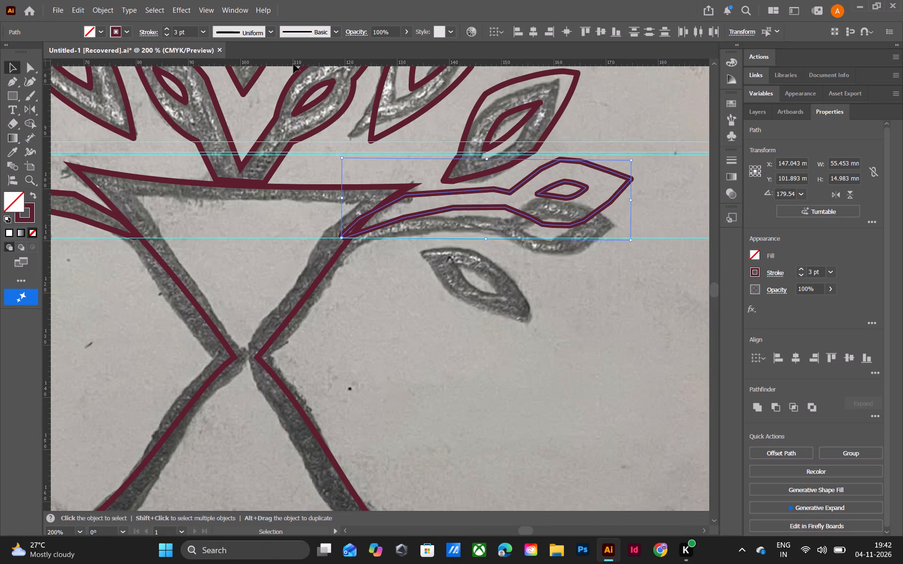
left_click_drag(294, 63, 283, 213)
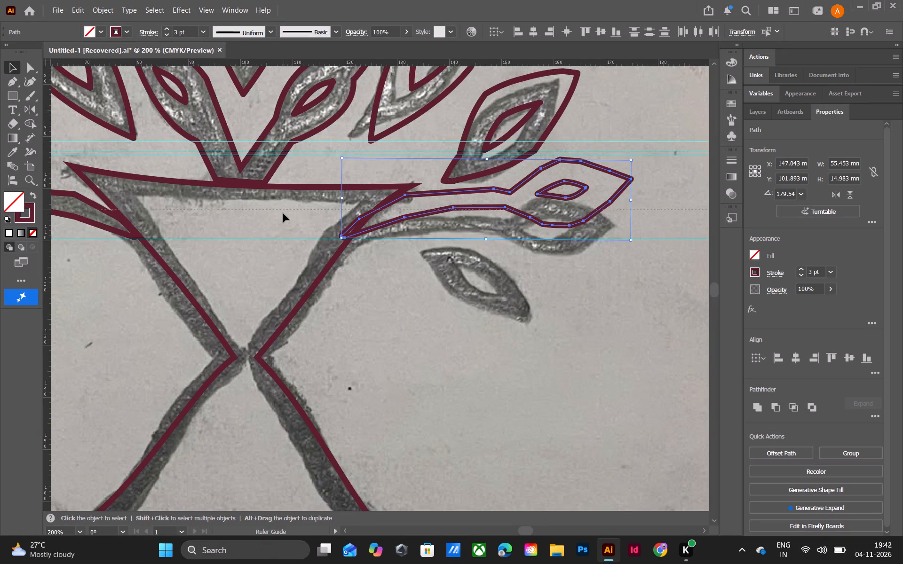
left_click_drag(283, 213, 285, 212)
left_click_drag(285, 212, 295, 190)
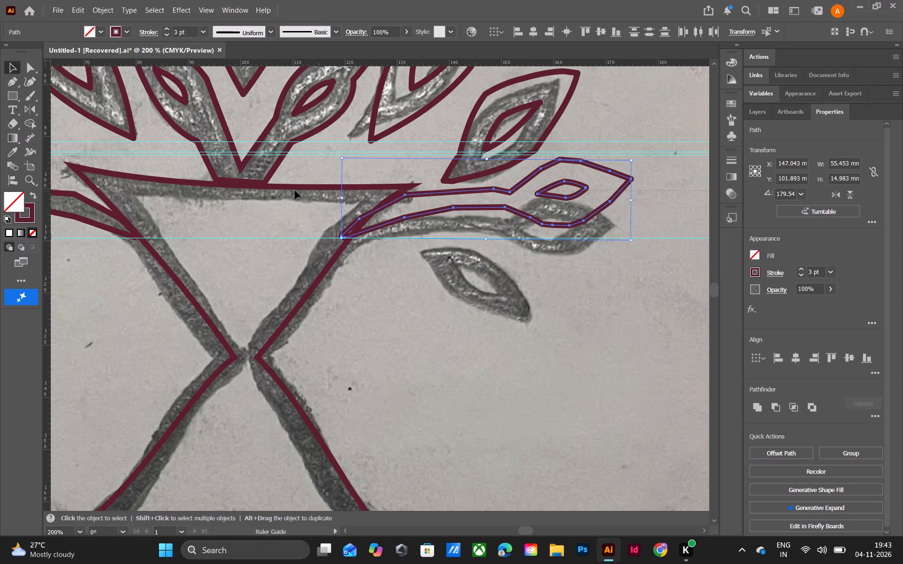
left_click_drag(295, 190, 293, 191)
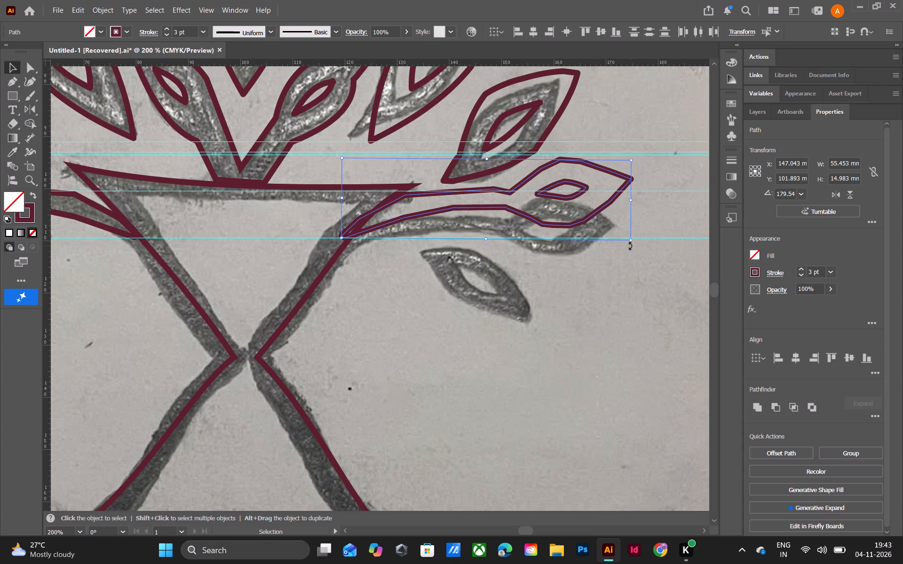
Lower the right side branch and its inner leaf to about Y 102.6 mm and rotate them to about 177.2°.
key("Down")
key("Down")
key("Down")
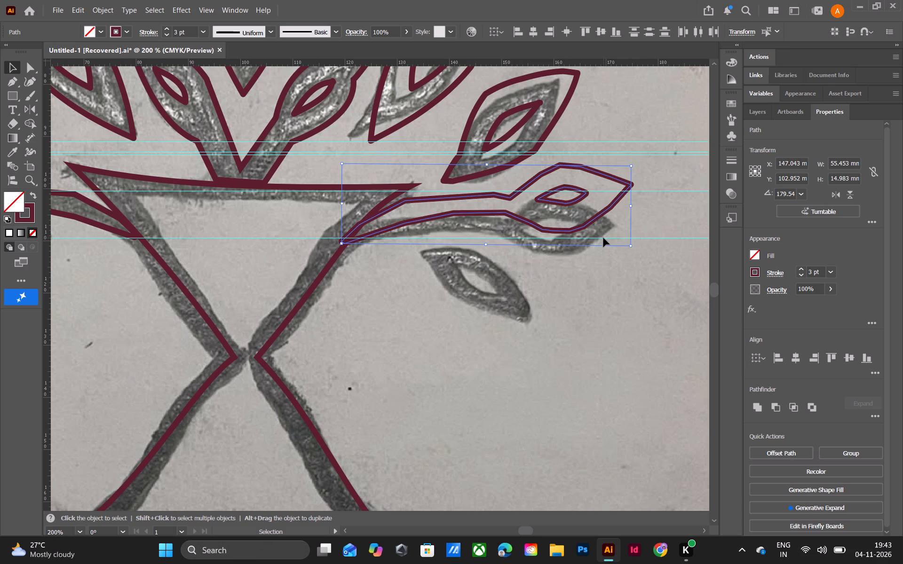
key("Up")
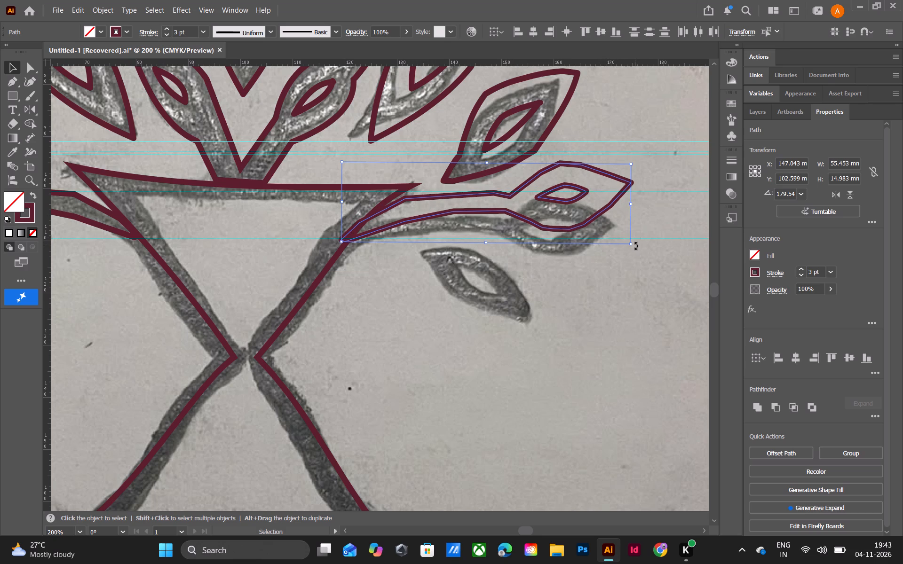
left_click_drag(635, 246, 635, 253)
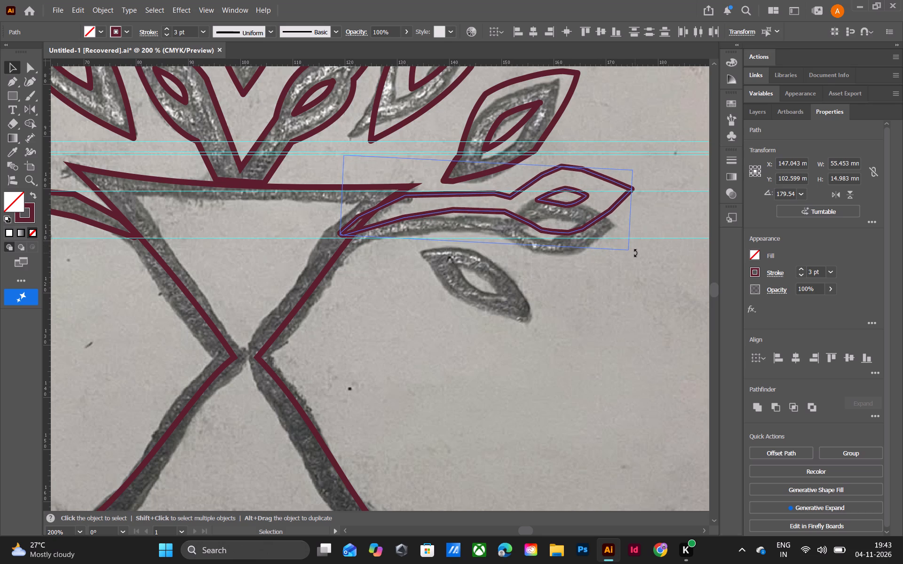
left_click_drag(635, 253, 635, 252)
Shift the right side branch and its inner leaf sideways to about X 149.4 mm, with the branch's base on the hourglass edge.
key("Right")
key("Right")
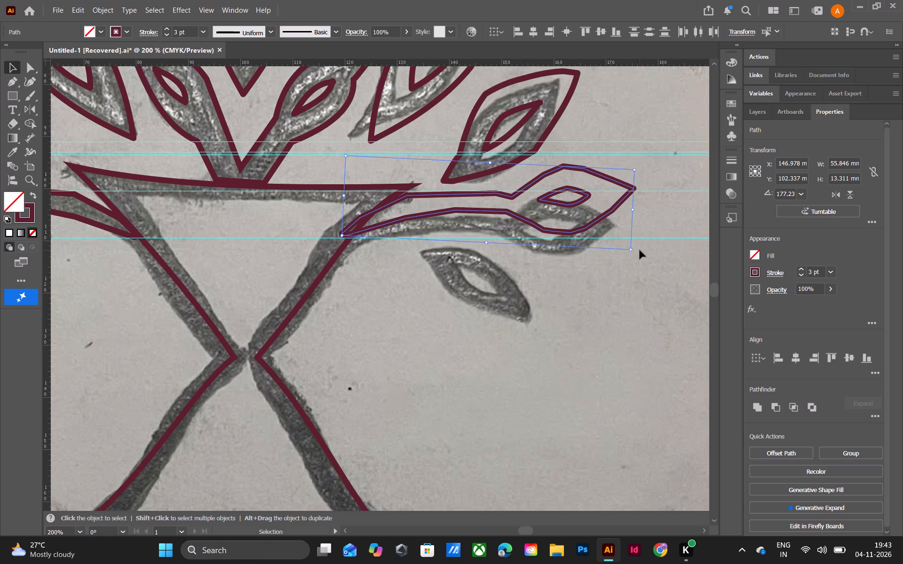
key("Right")
key("Right")
key("Right")
key("Right")
key("Right")
key("Right")
key("Right")
key("Right")
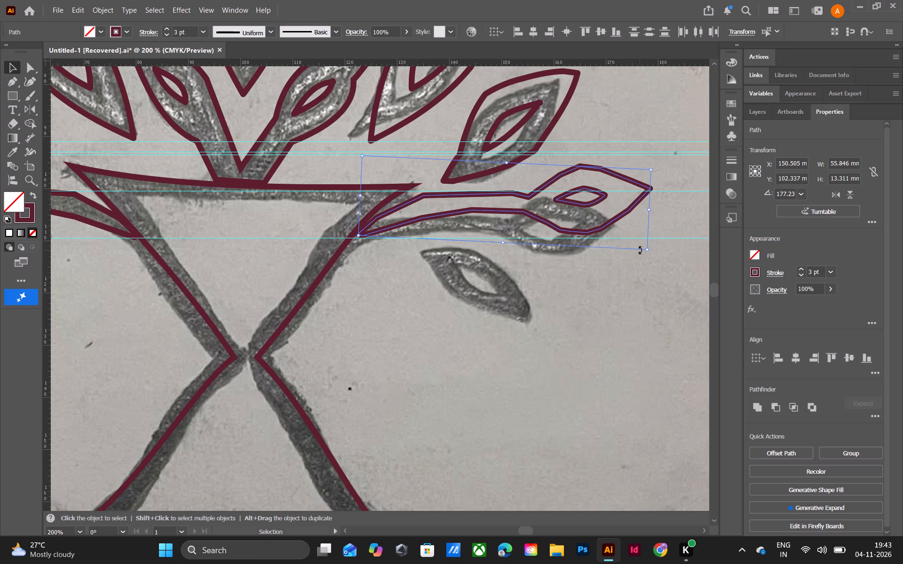
key("Left")
key("Left")
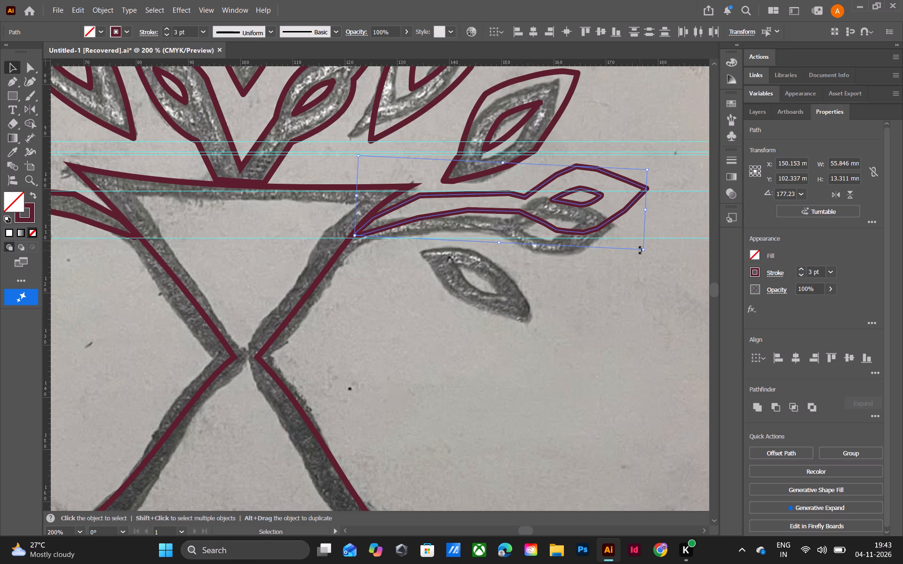
key("Left")
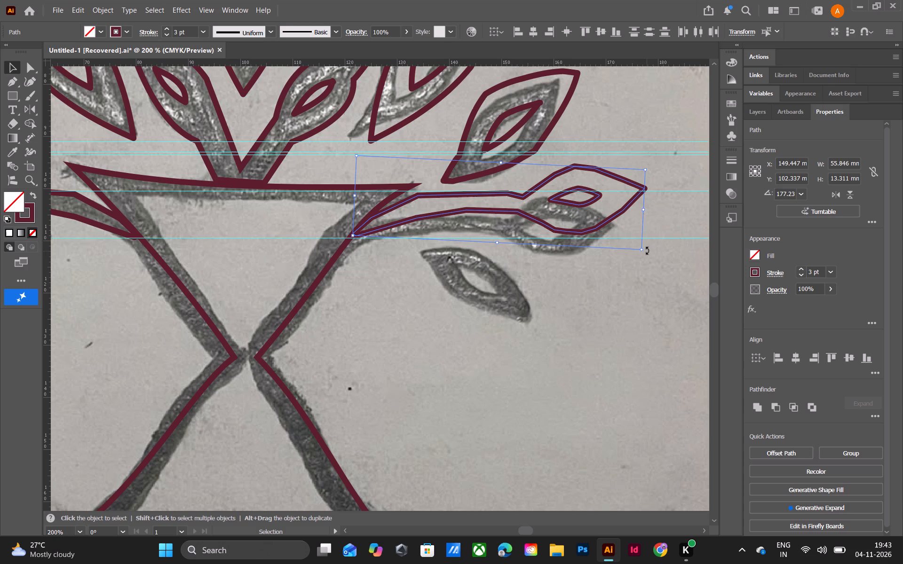
Rotate the right side branch and its inner leaf to about 178.2° and raise them to about Y 102.1 mm.
left_click_drag(647, 251, 641, 231)
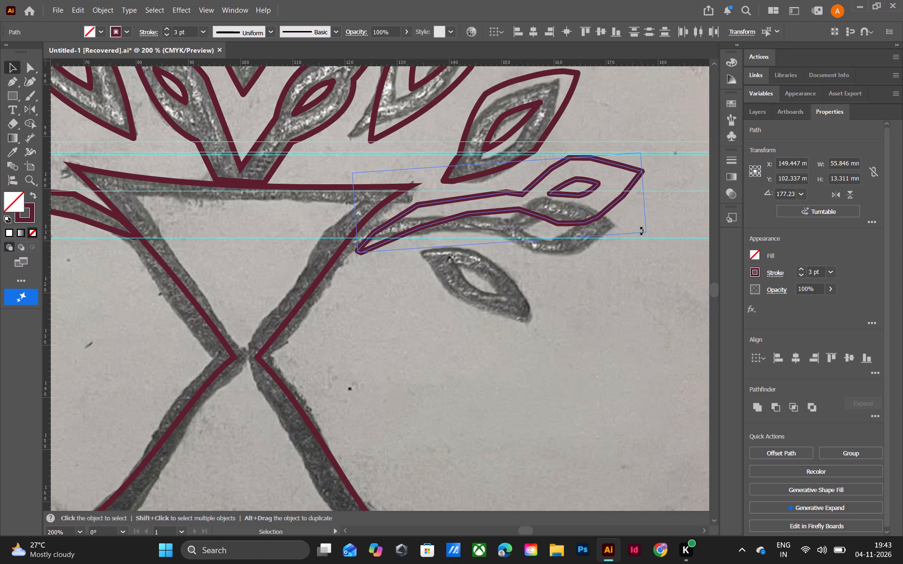
left_click_drag(641, 231, 638, 238)
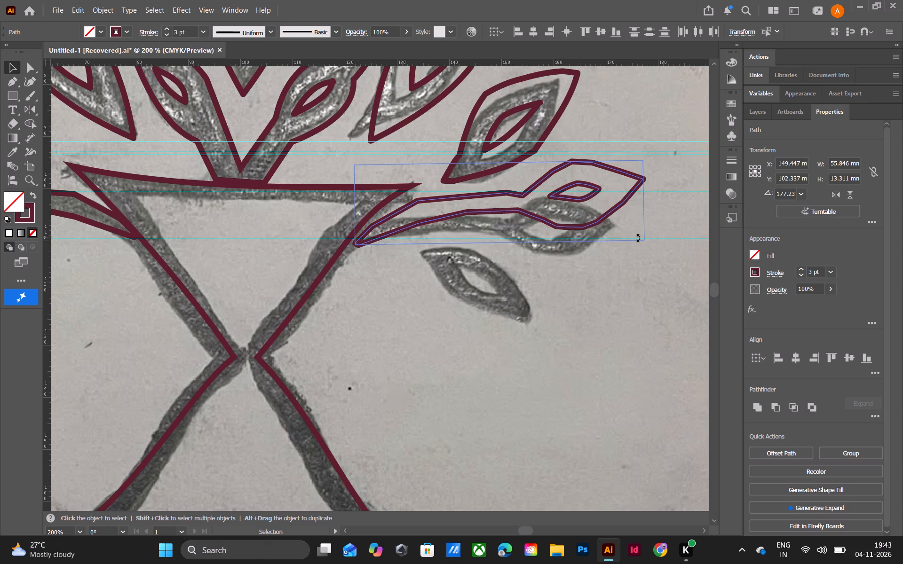
left_click_drag(638, 238, 633, 243)
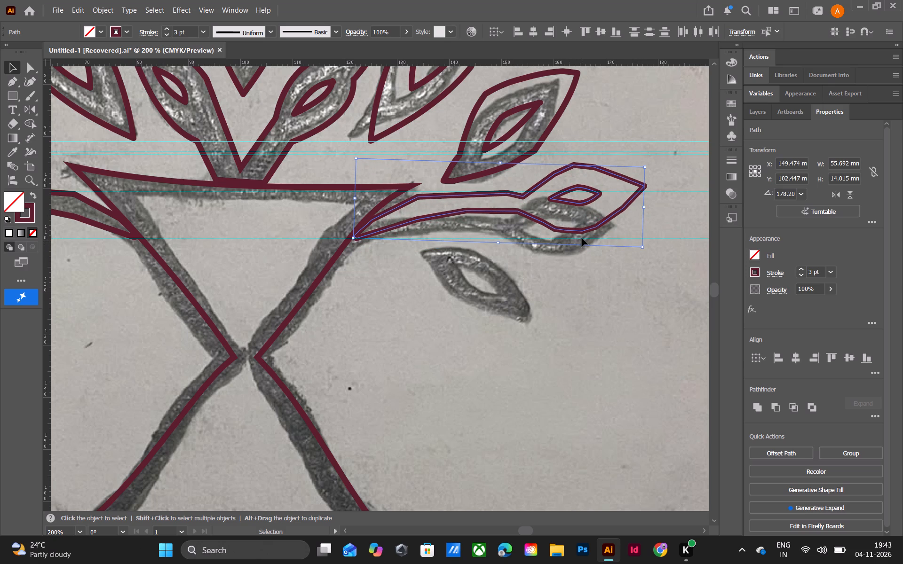
key("Down")
key("Up")
key("Up")
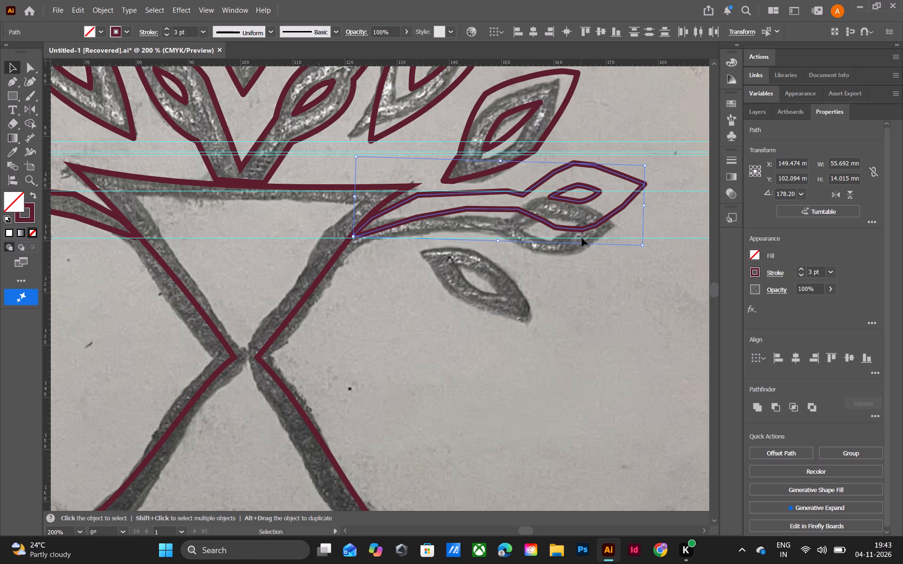
Hide the guides and deselect the right side branch with its inner leaf.
key("ctrl+minus")
key("ctrl+minus")
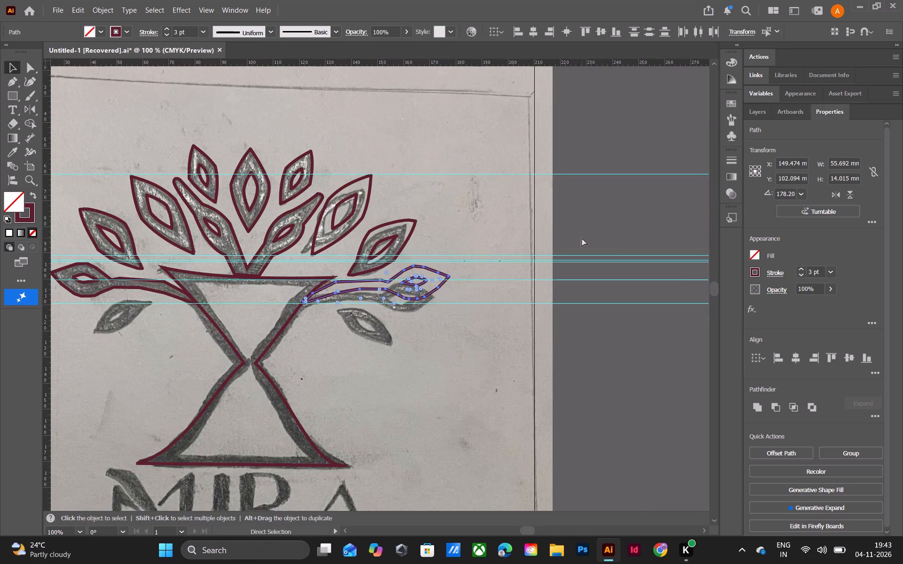
scroll(117, 372, "up", 10, "ctrl")
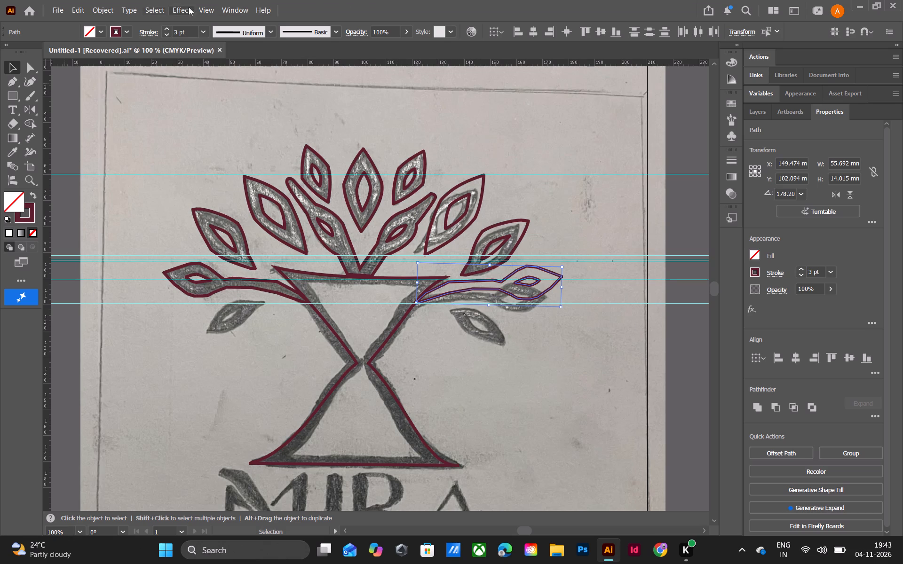
left_click(238, 6)
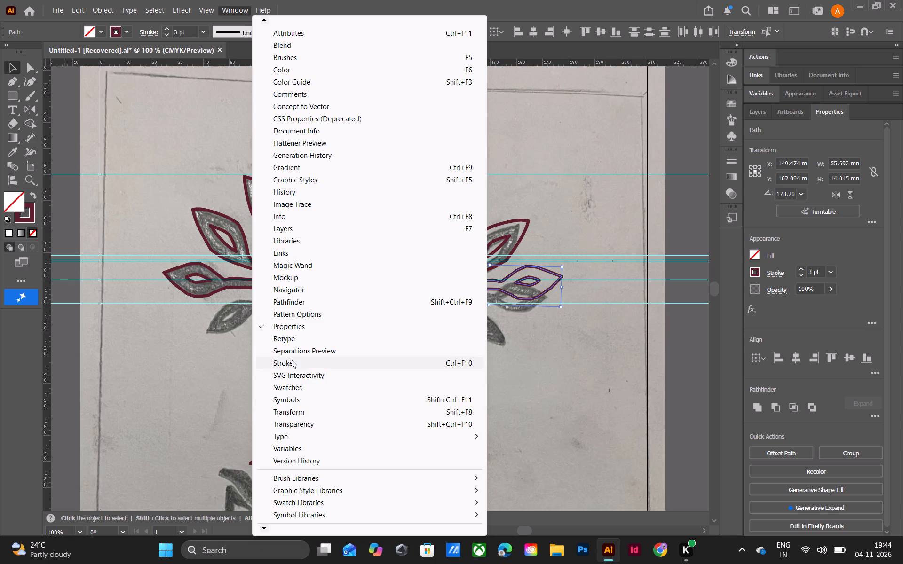
left_click(204, 13)
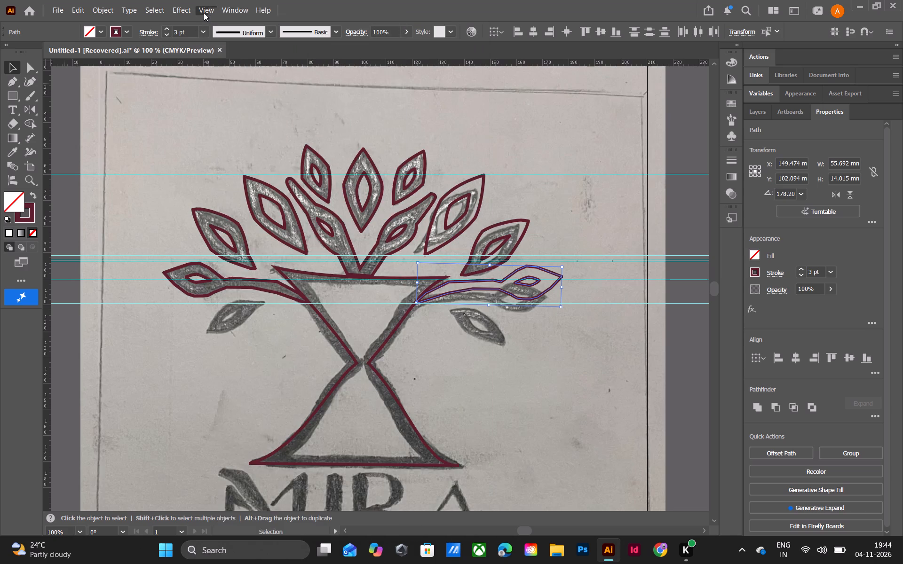
left_click(204, 13)
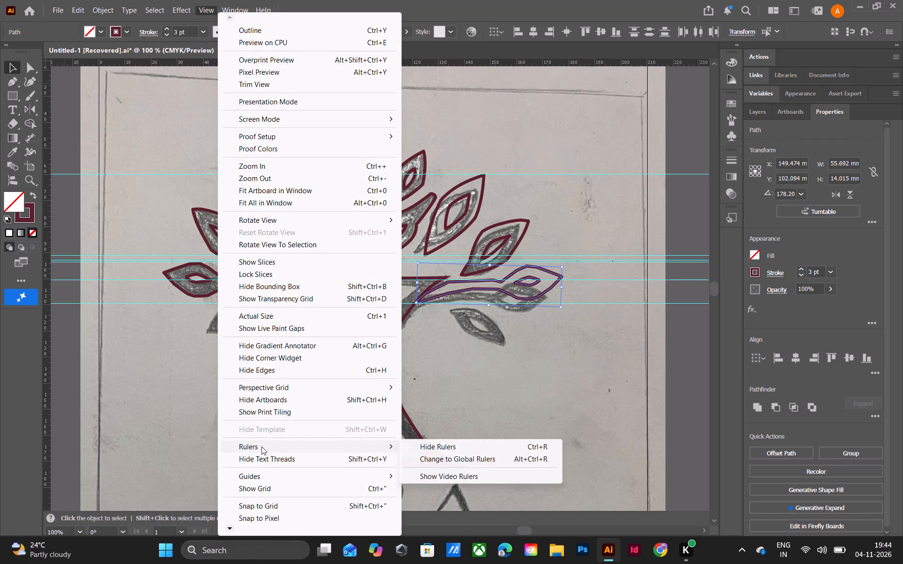
left_click(261, 446)
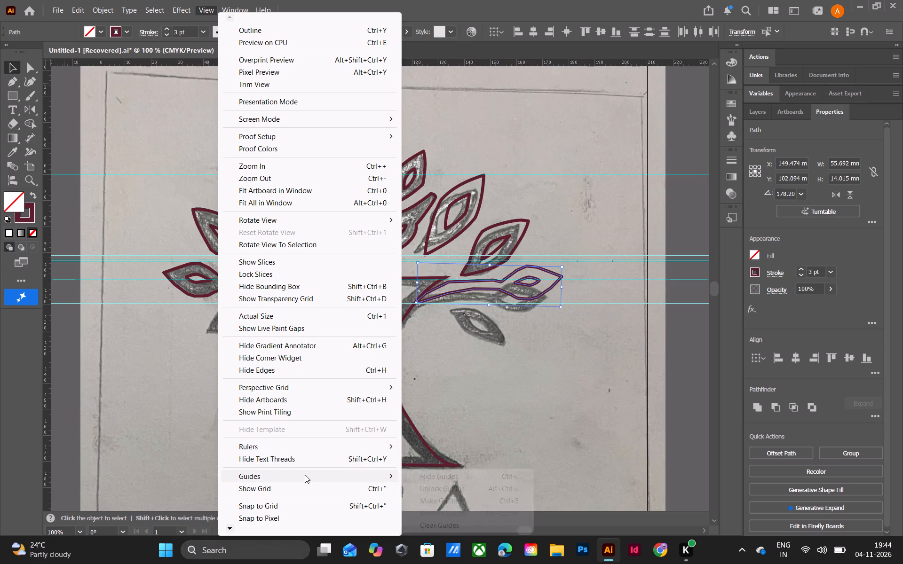
left_click(305, 475)
left_click(425, 478)
left_click(484, 370)
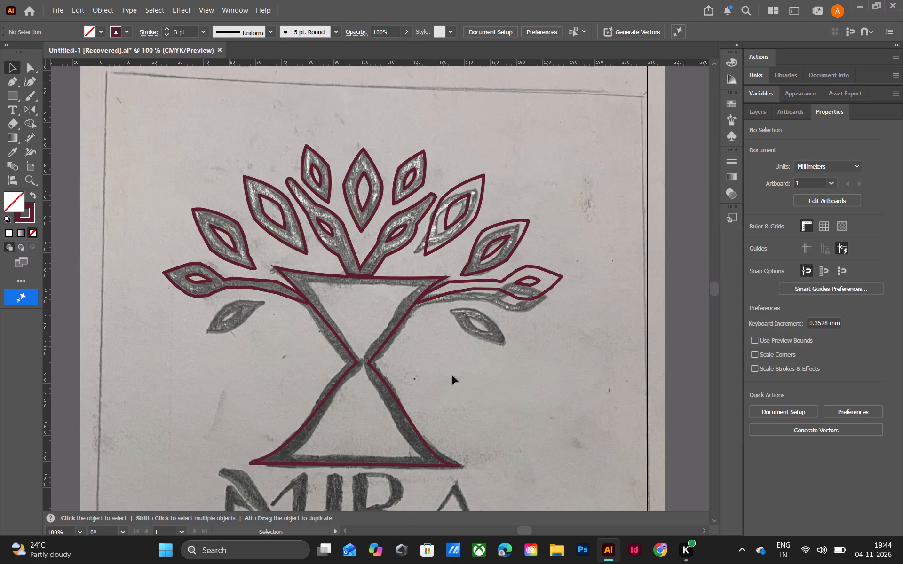
left_click(532, 282)
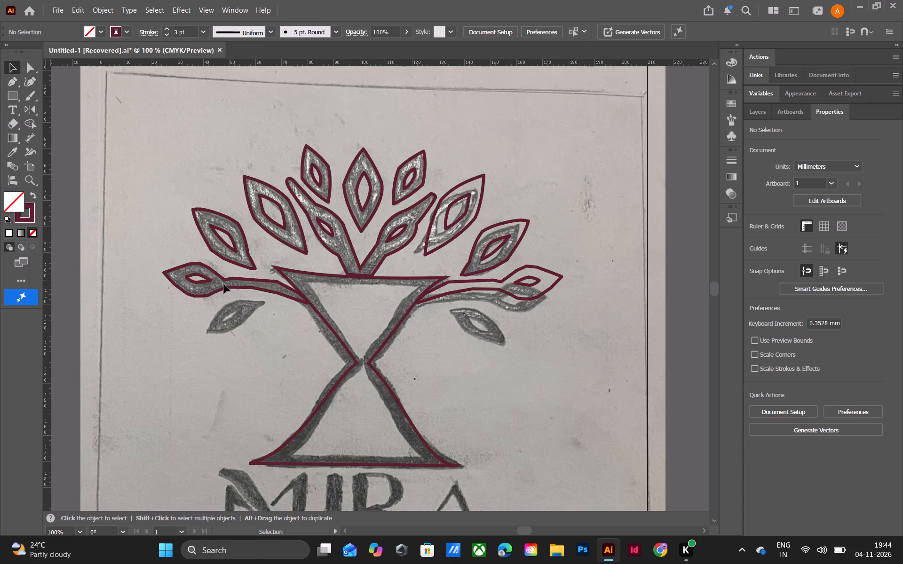